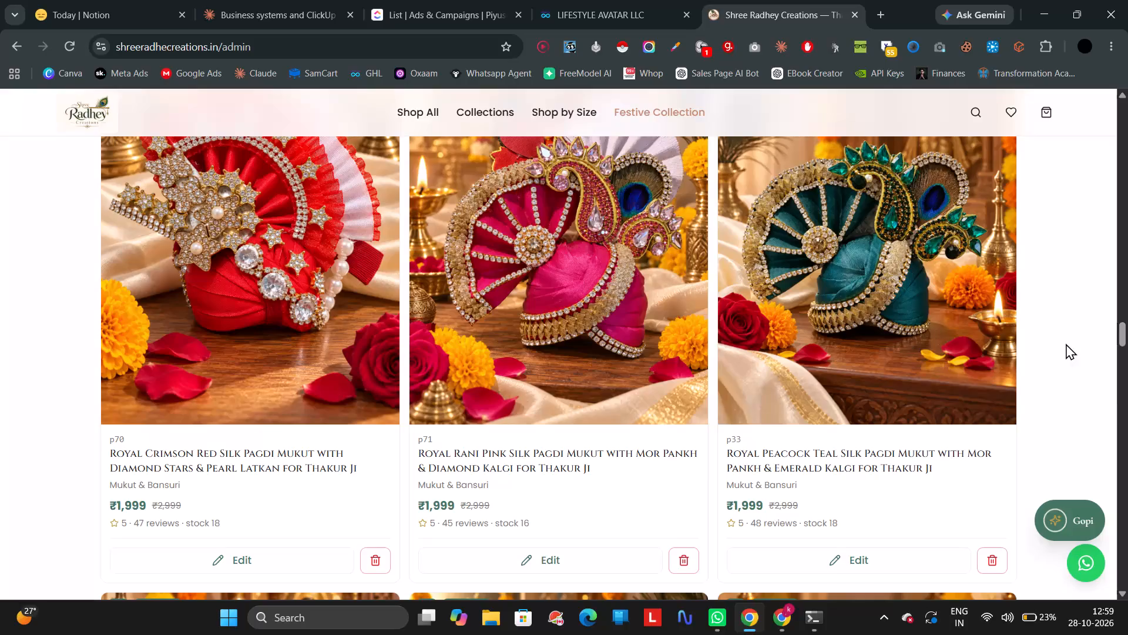
# Switch to the other Chrome profile's window and open Ads Manager from its new tab page.
pyautogui.click(780, 601)
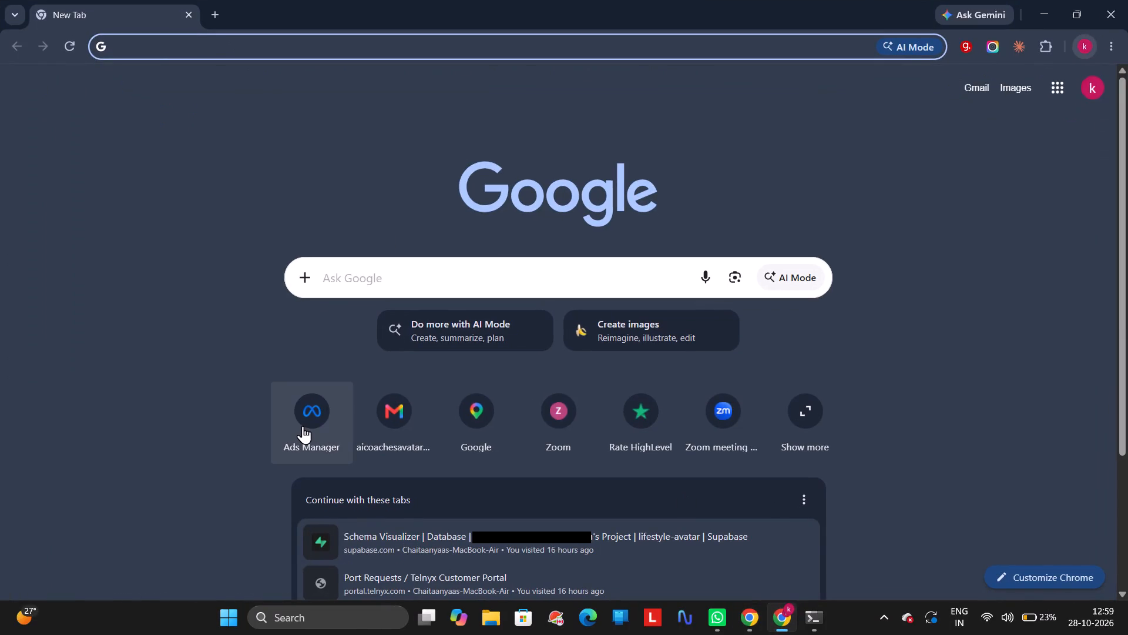
pyautogui.click(303, 426)
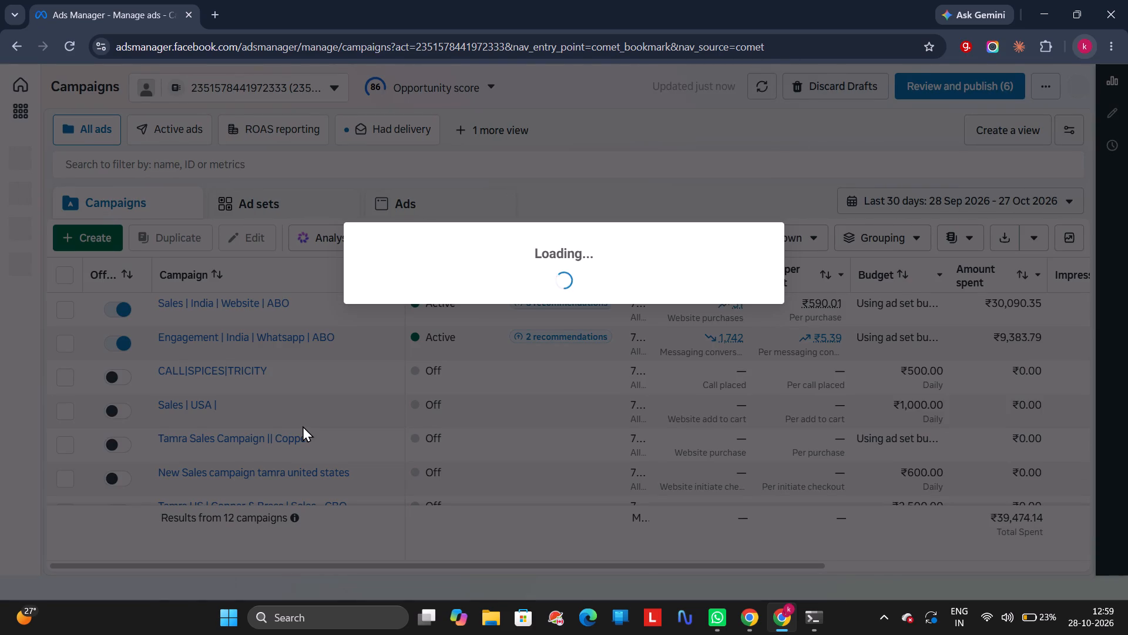
# Switch to the Optimist Guides ad account within the Optimist Guides business portfolio.
pyautogui.click(297, 102)
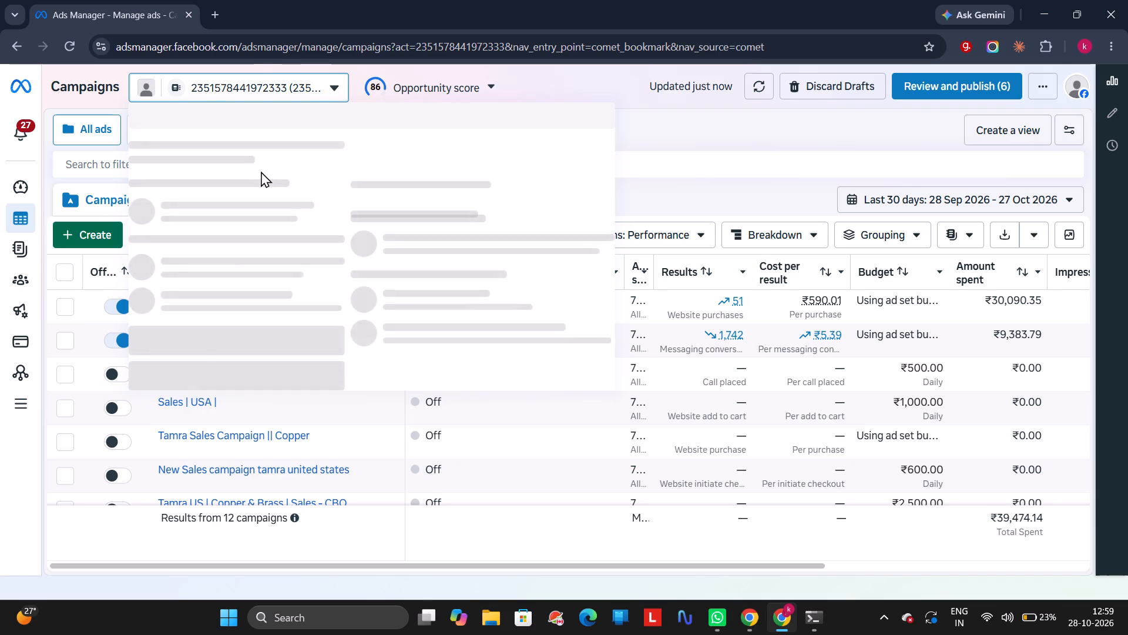
pyautogui.scroll(6, 261, 171)
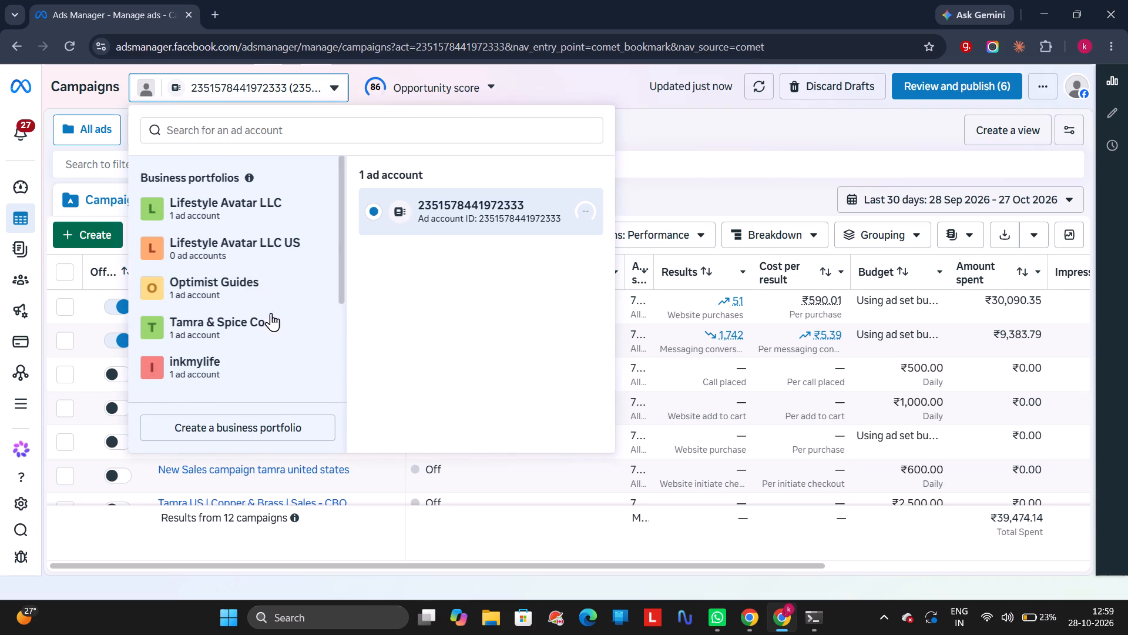
pyautogui.click(265, 283)
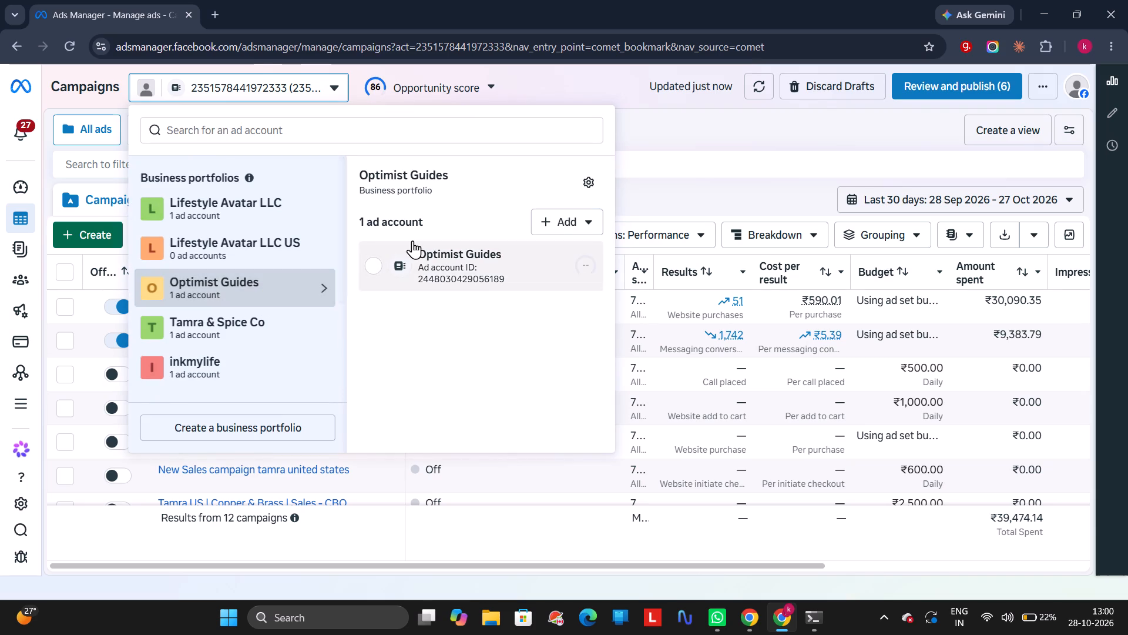
pyautogui.click(412, 240)
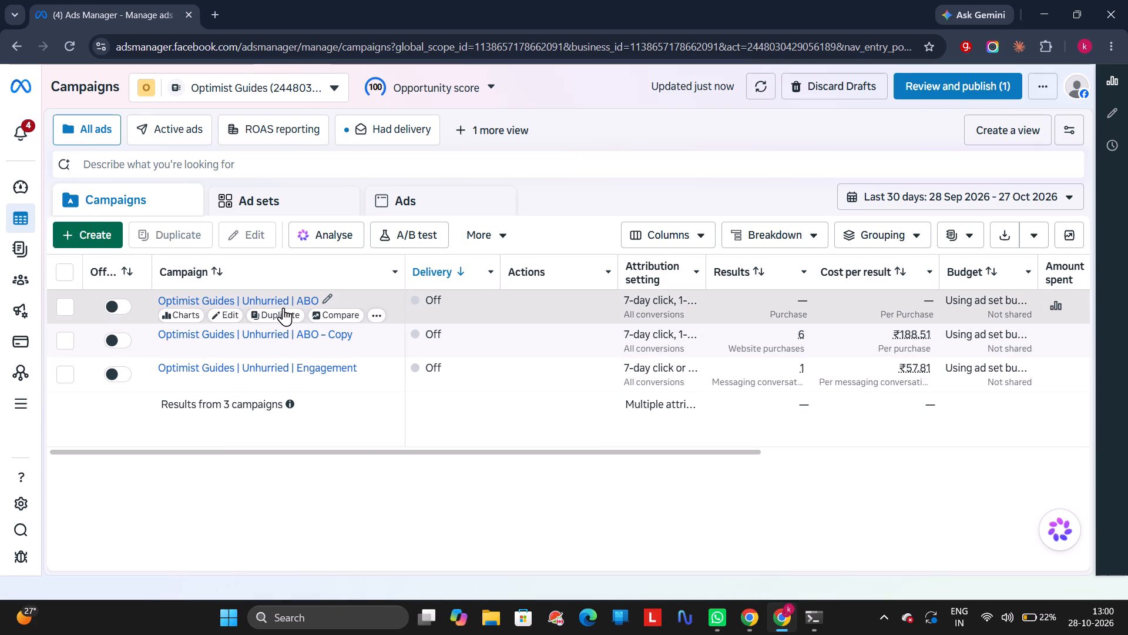
# Set the campaign report's date range to Maximum.
pyautogui.hscroll(-5, 292, 309)
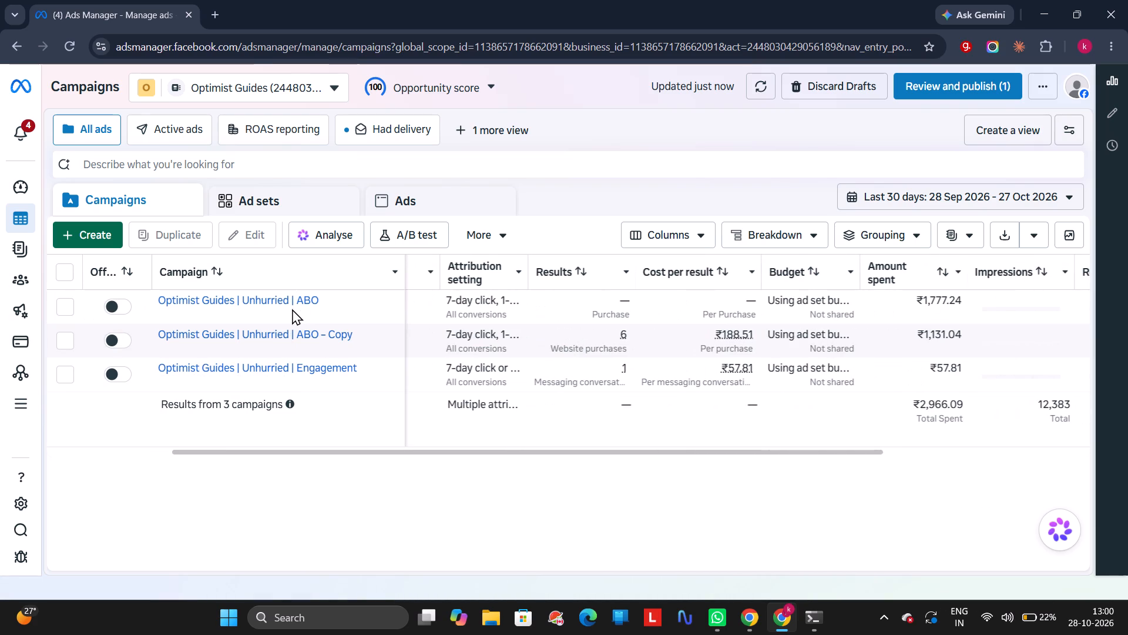
pyautogui.click(1001, 189)
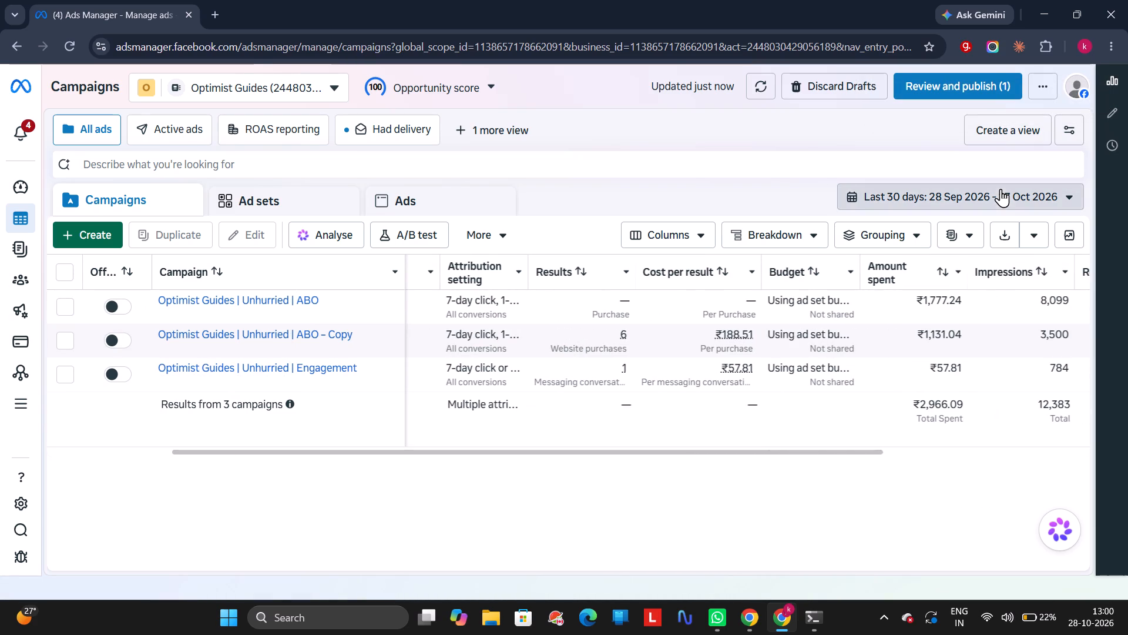
pyautogui.click(662, 302)
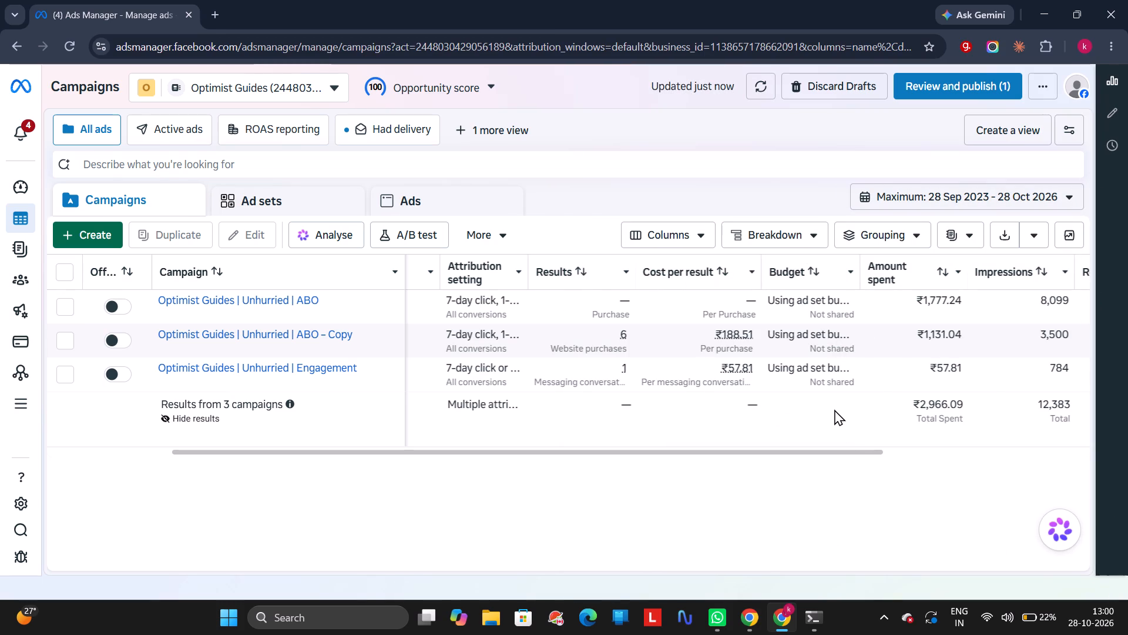
# Open the campaign "Optimist Guides | Unhurried | ABO" for editing.
pyautogui.hscroll(3, 834, 409)
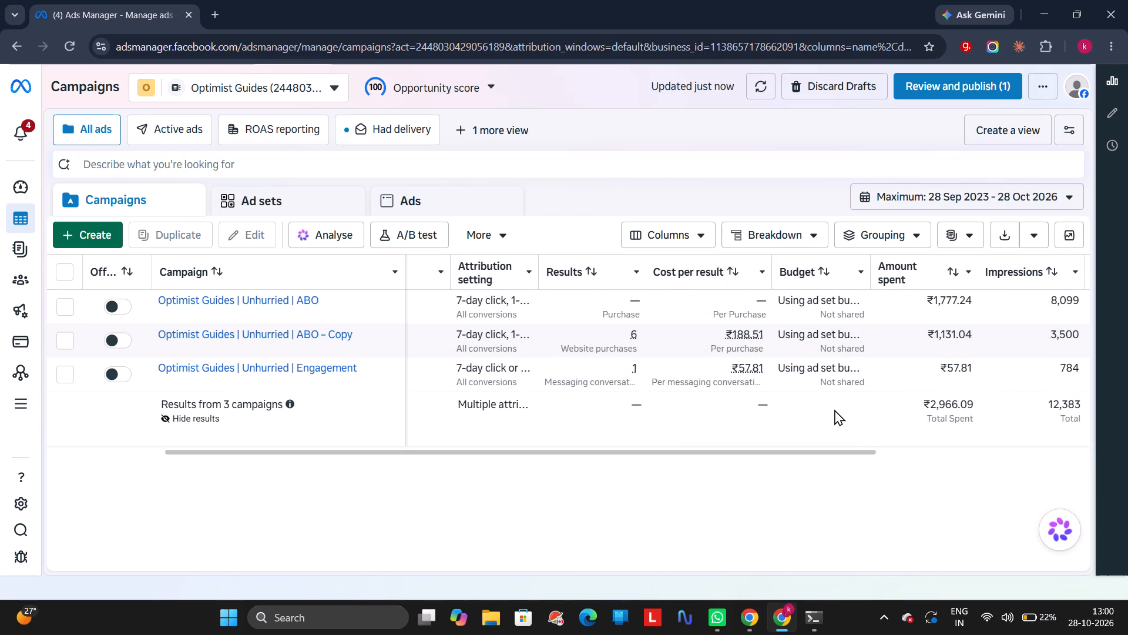
pyautogui.hscroll(2, 834, 409)
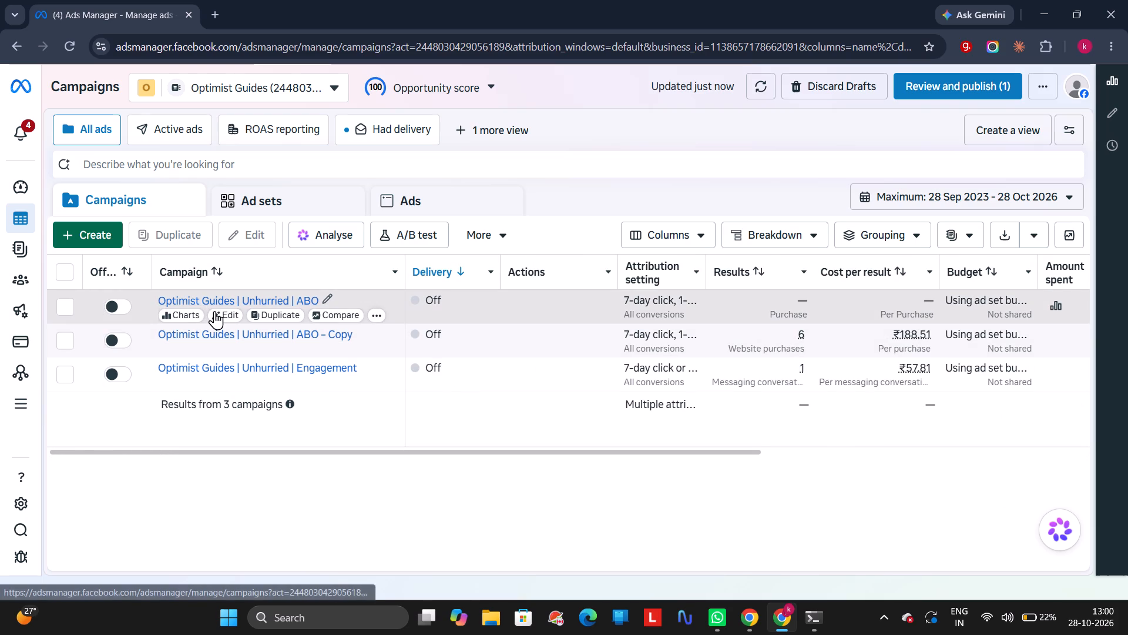
pyautogui.click(214, 311)
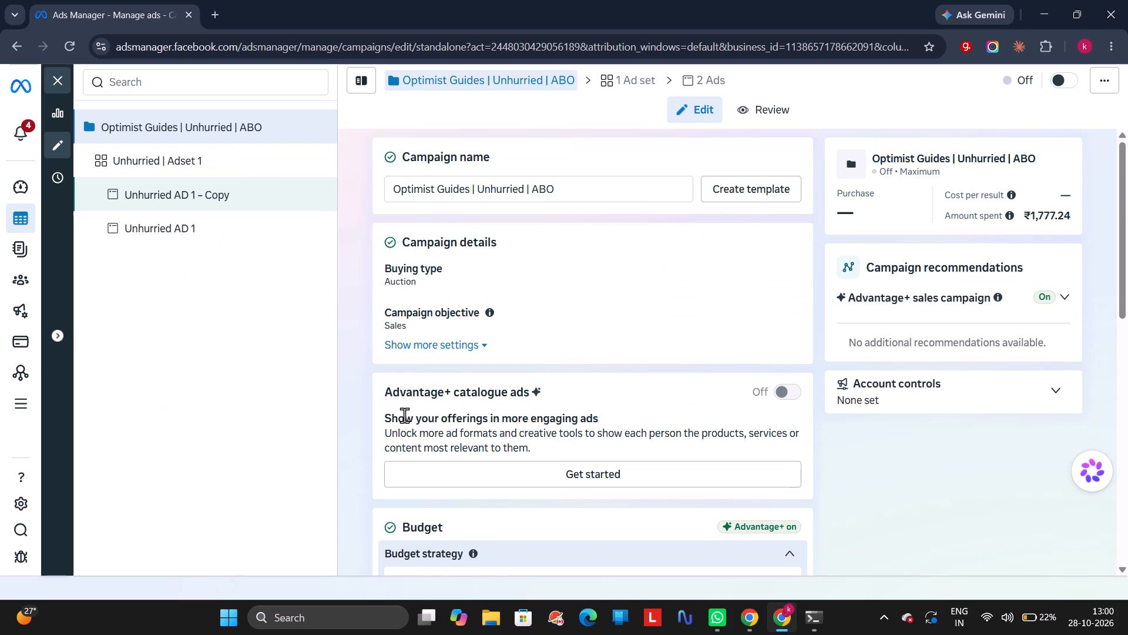
# Open the ad set "Unhurried | Adset 1" and examine its conversion, dataset, and budget and schedule settings.
pyautogui.click(194, 163)
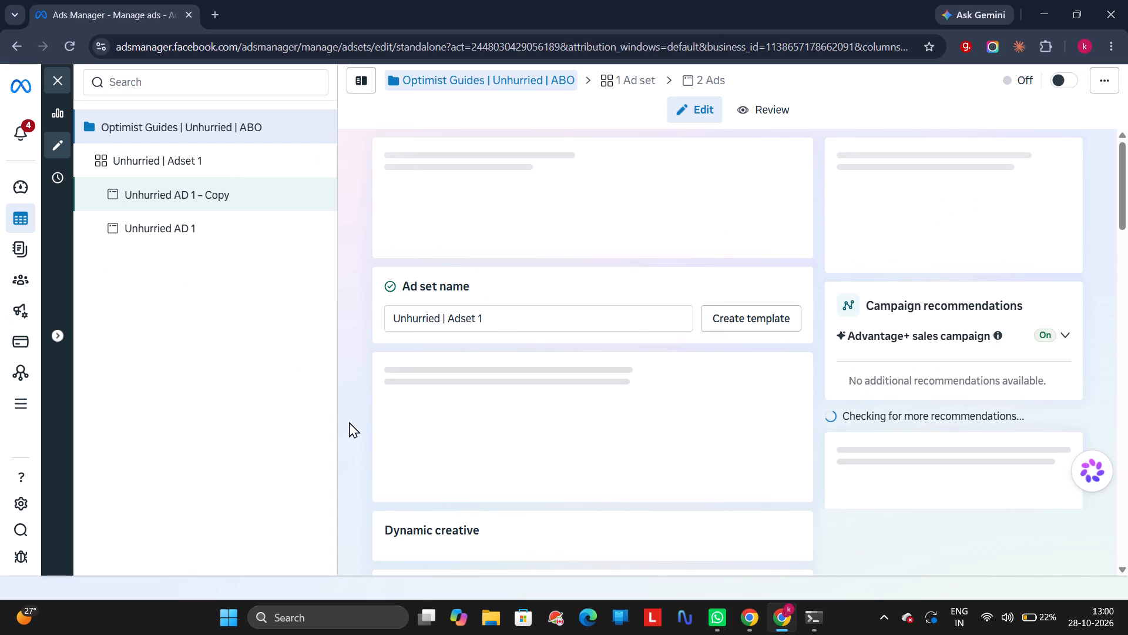
pyautogui.hscroll(1, 349, 422)
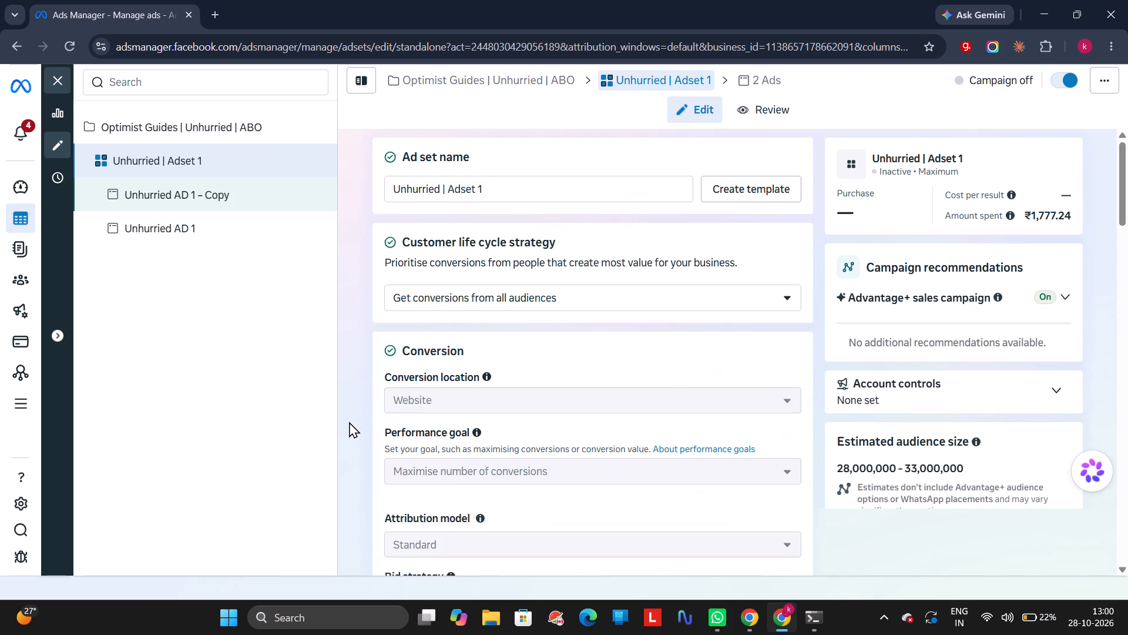
pyautogui.scroll(-4, 349, 422)
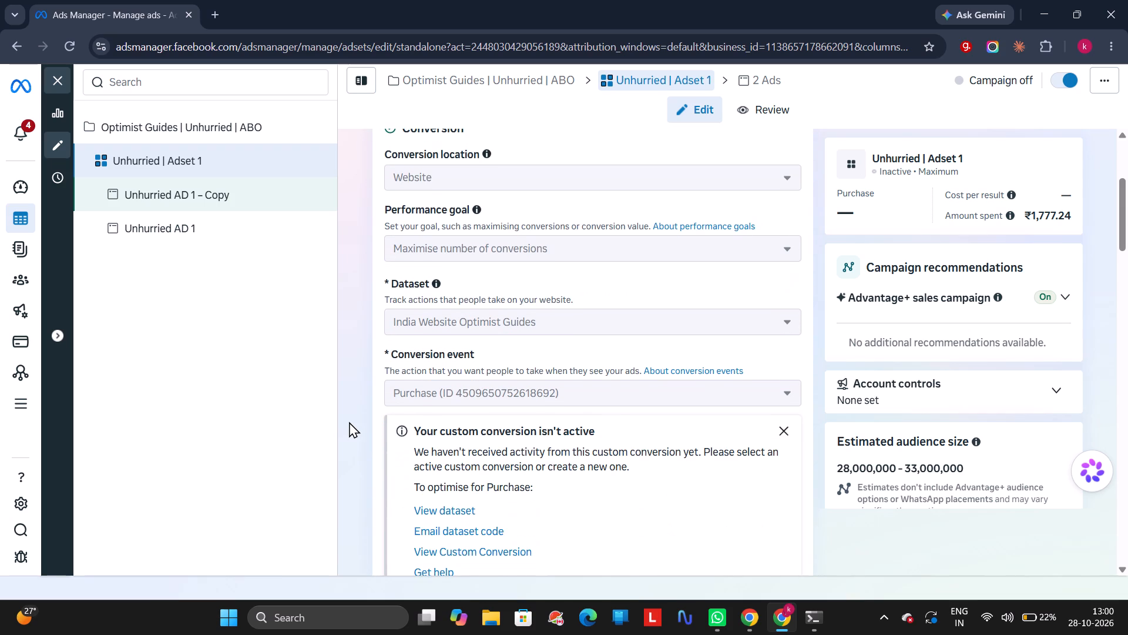
pyautogui.scroll(-1, 349, 422)
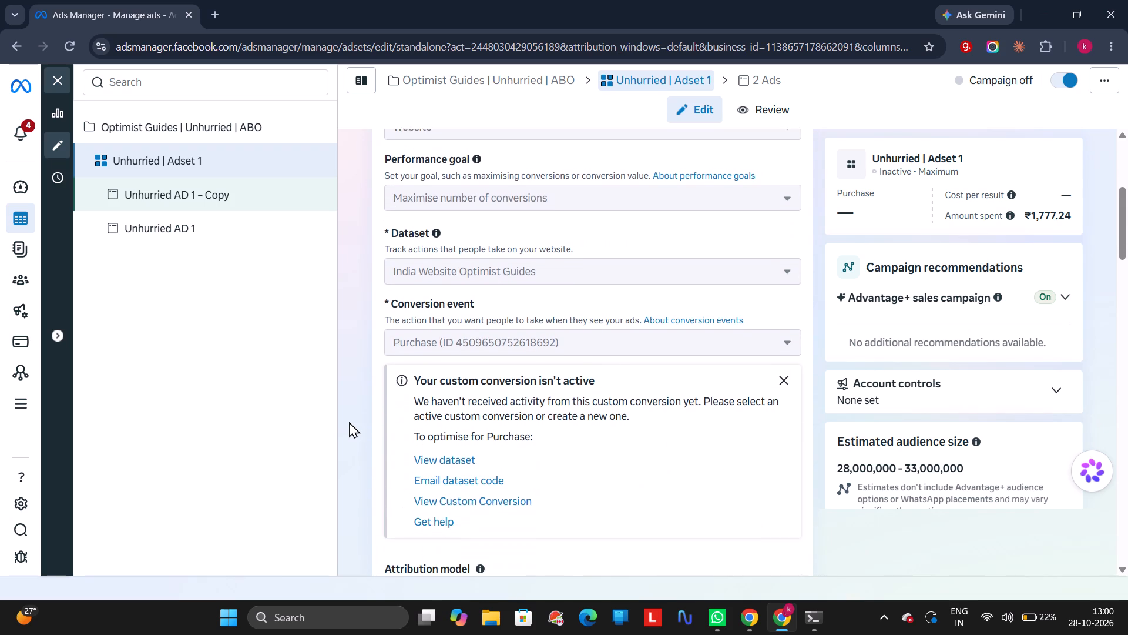
pyautogui.scroll(-8, 349, 422)
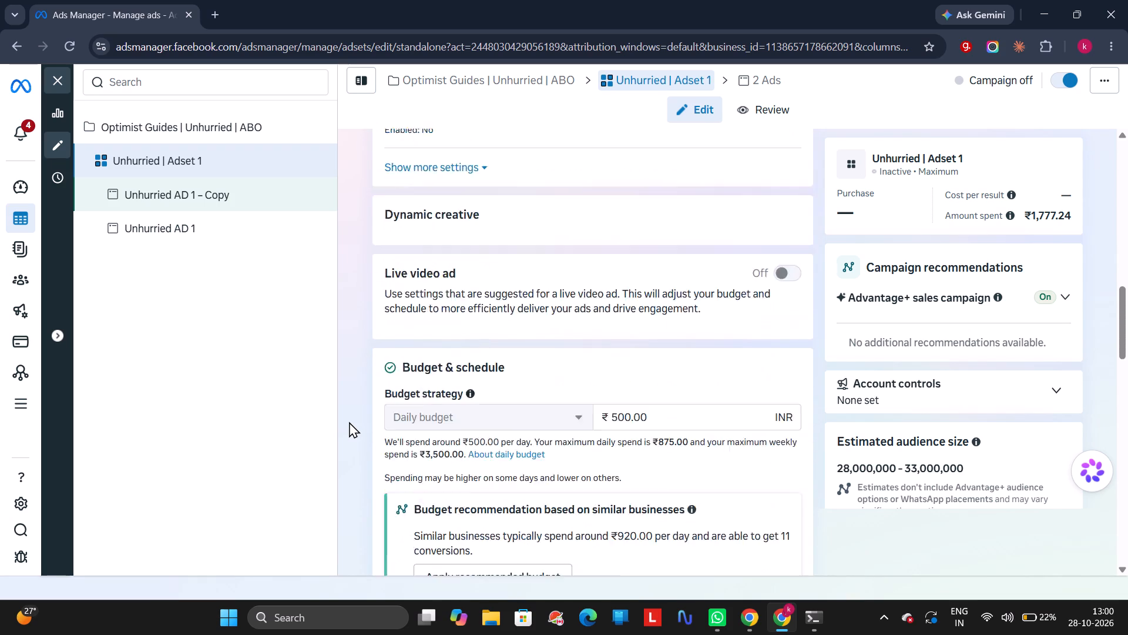
pyautogui.scroll(-1, 349, 422)
pyautogui.scroll(5, 349, 422)
pyautogui.scroll(-1, 349, 422)
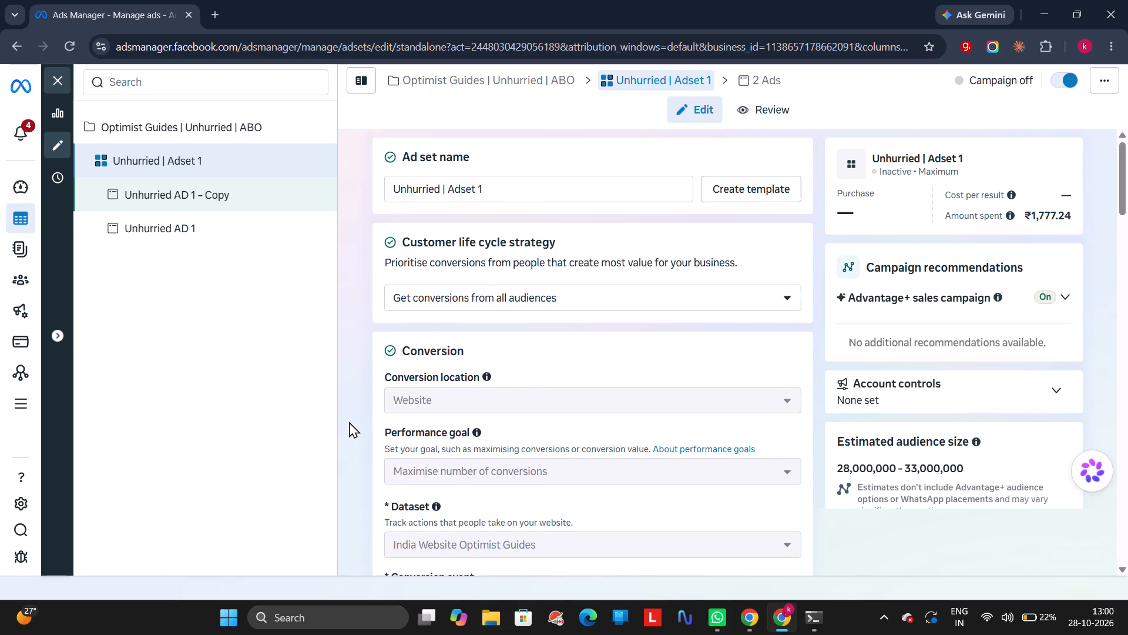
pyautogui.scroll(-4, 349, 422)
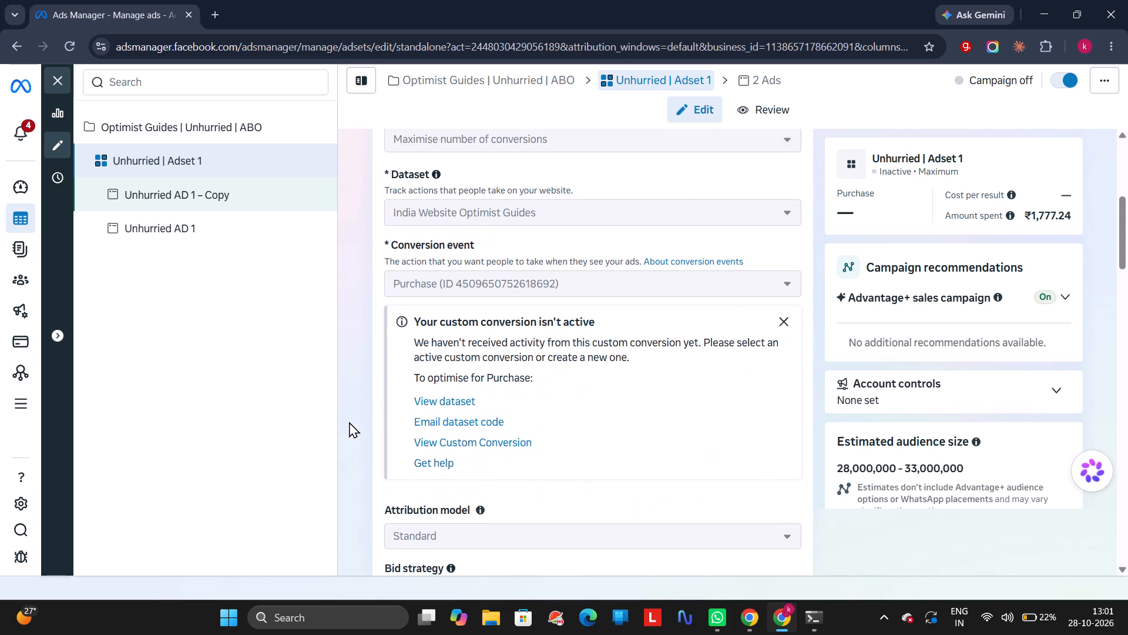
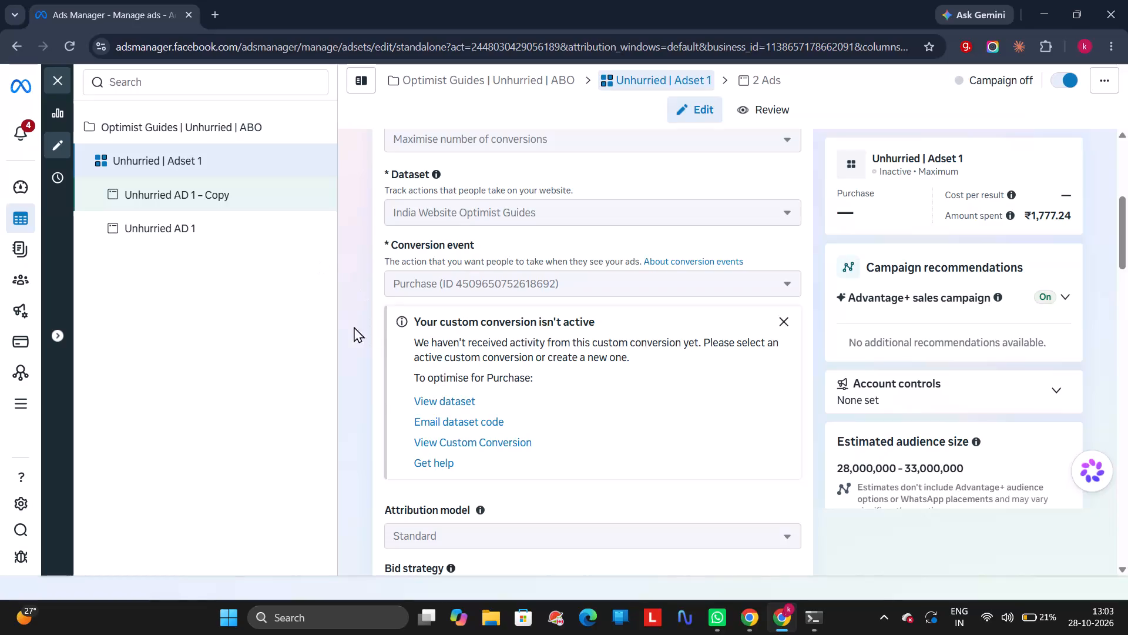
# Close the ad set editor, clear the campaign and ad set selections, and return to the full campaigns list.
pyautogui.click(62, 76)
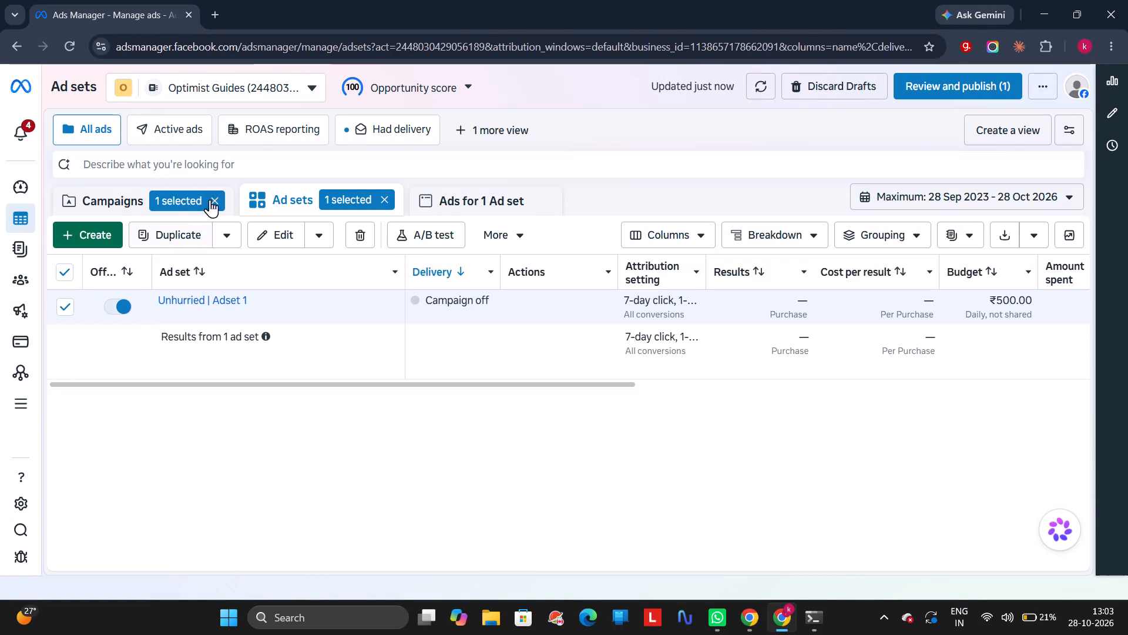
pyautogui.click(217, 199)
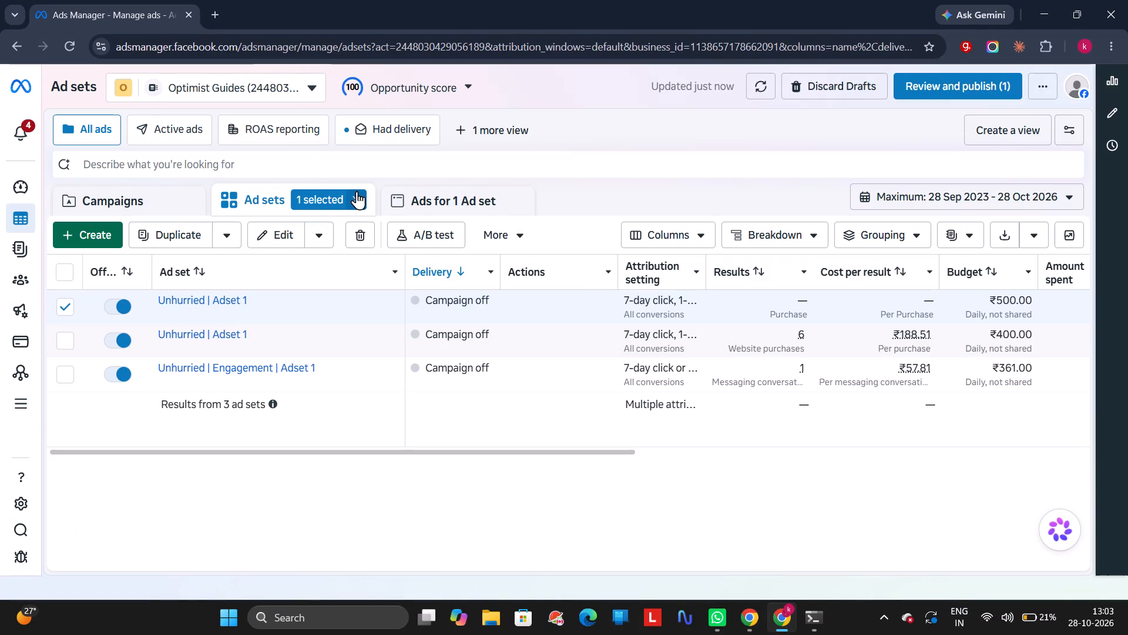
pyautogui.click(357, 191)
pyautogui.click(160, 215)
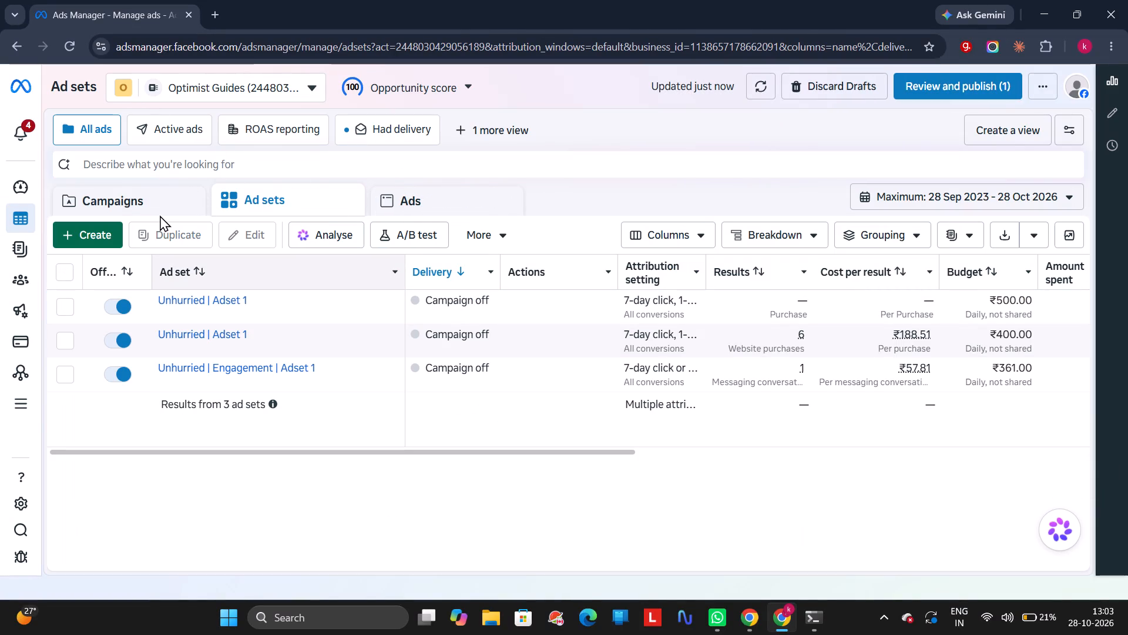
pyautogui.click(153, 206)
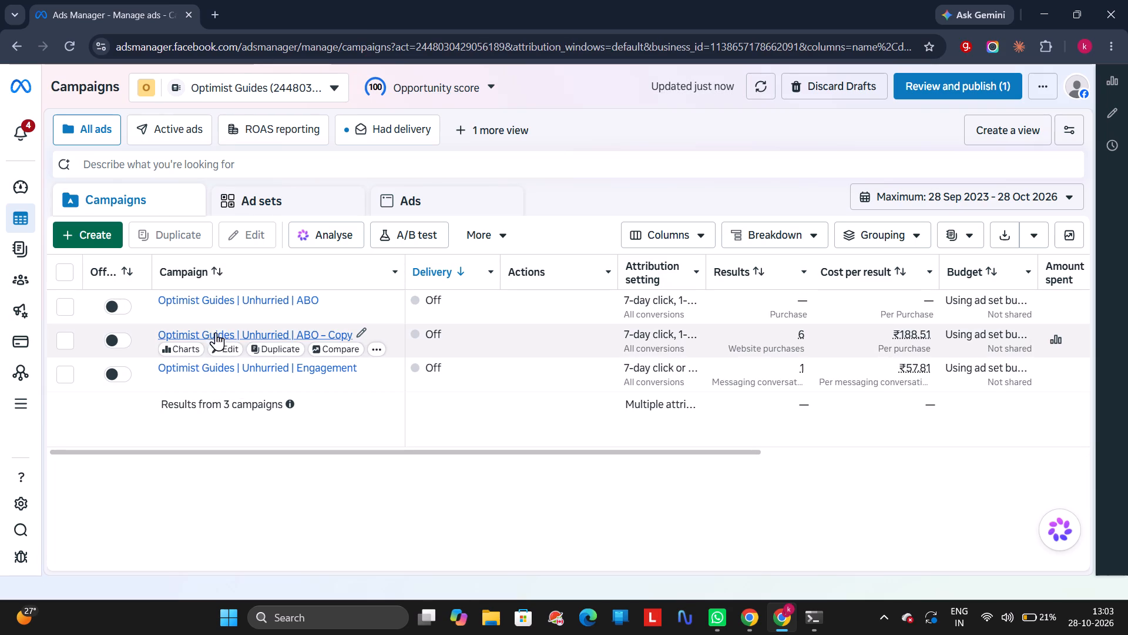
# Open the campaign "Optimist Guides | Unhurried | ABO – Copy" for editing and examine its details and budget strategy.
pyautogui.click(225, 352)
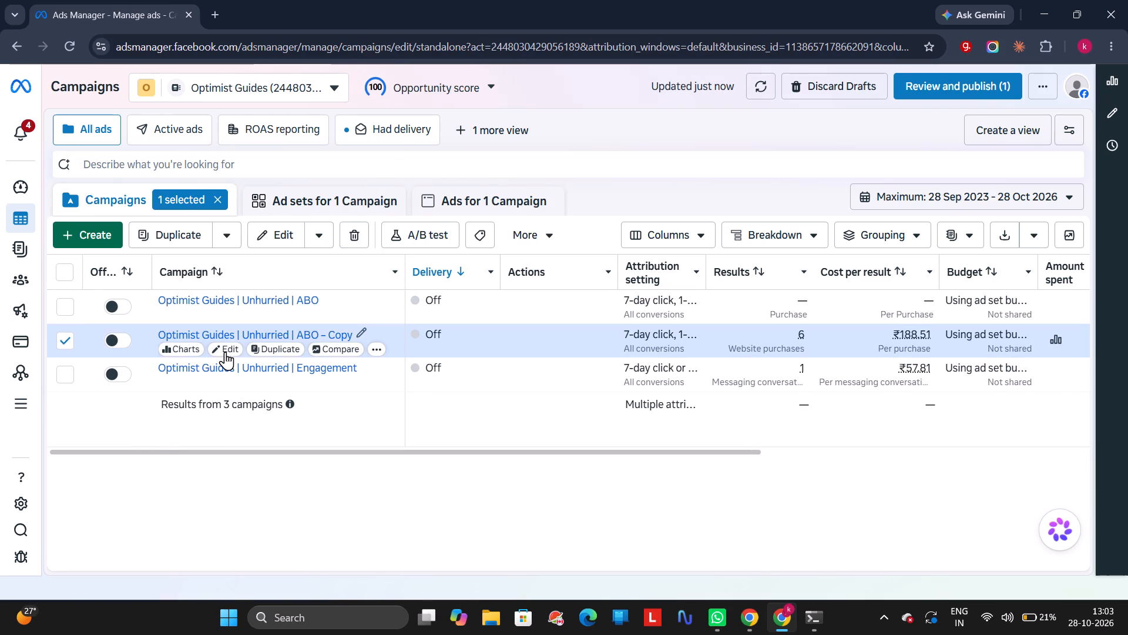
pyautogui.scroll(-1, 476, 397)
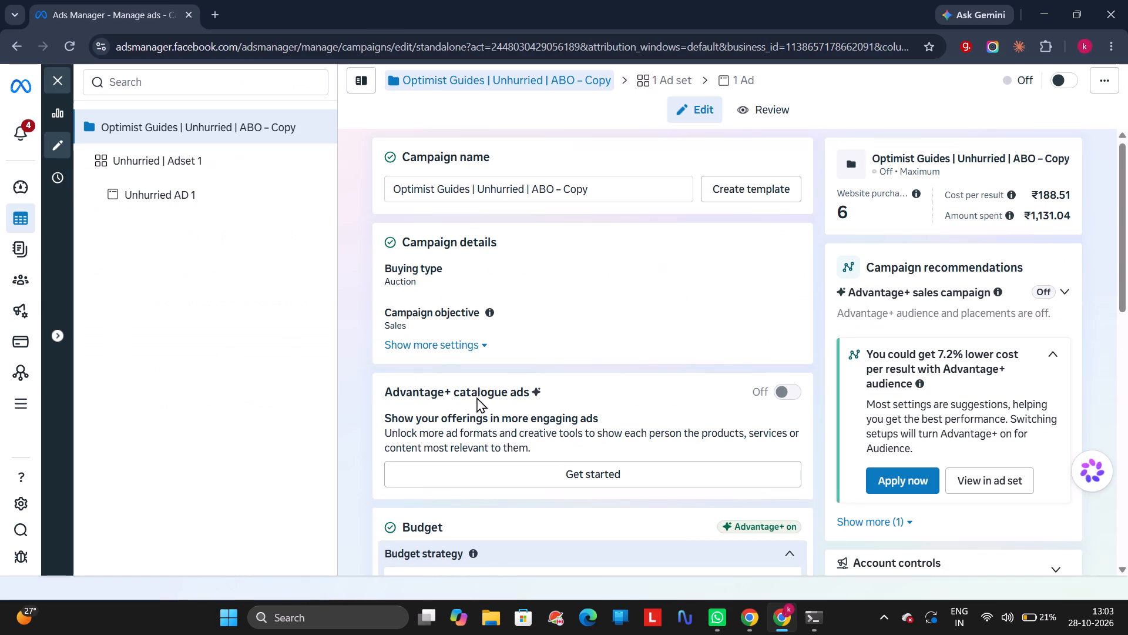
pyautogui.scroll(-2, 476, 397)
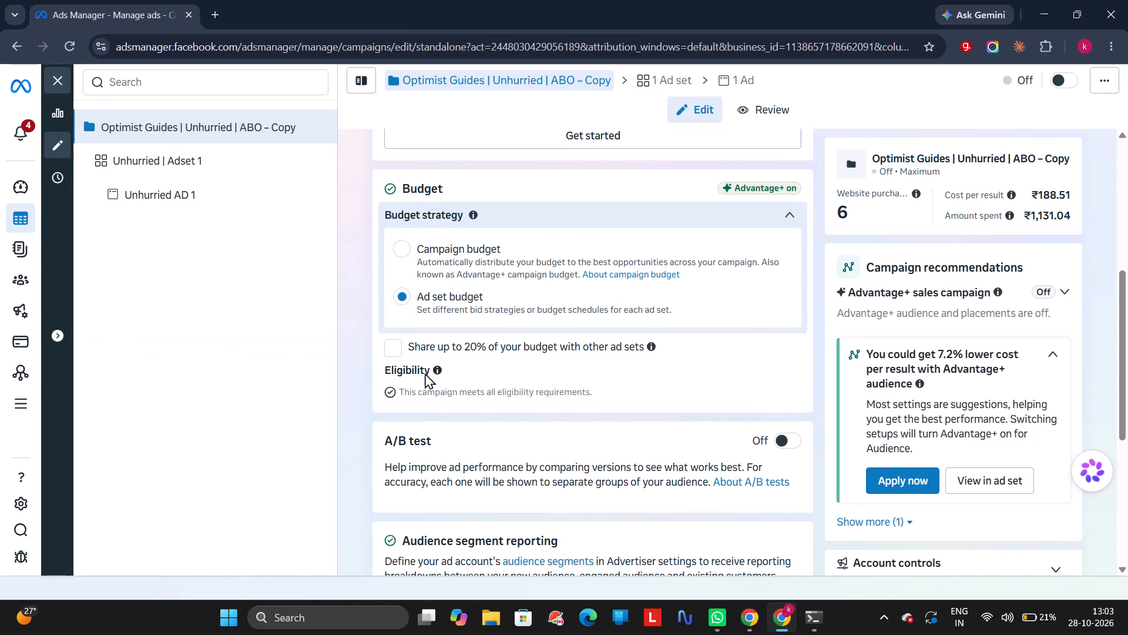
# Examine the conversion, dataset, attribution and bid strategy settings of the copied campaign's ad set "Unhurried | Adset 1", then close the editor.
pyautogui.click(215, 171)
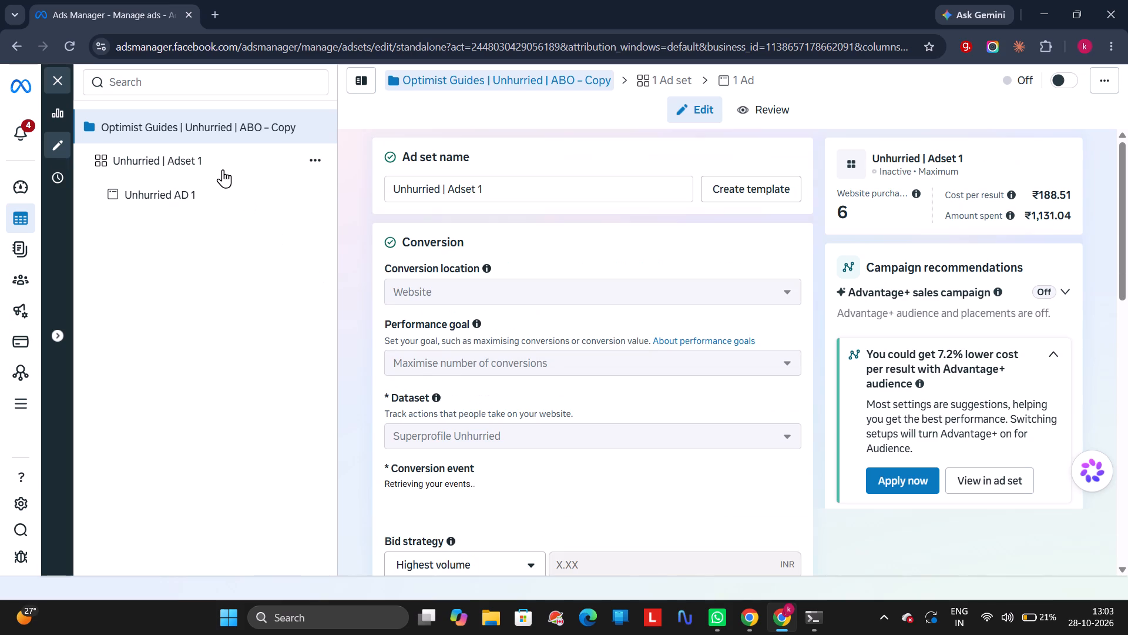
pyautogui.scroll(-2, 414, 361)
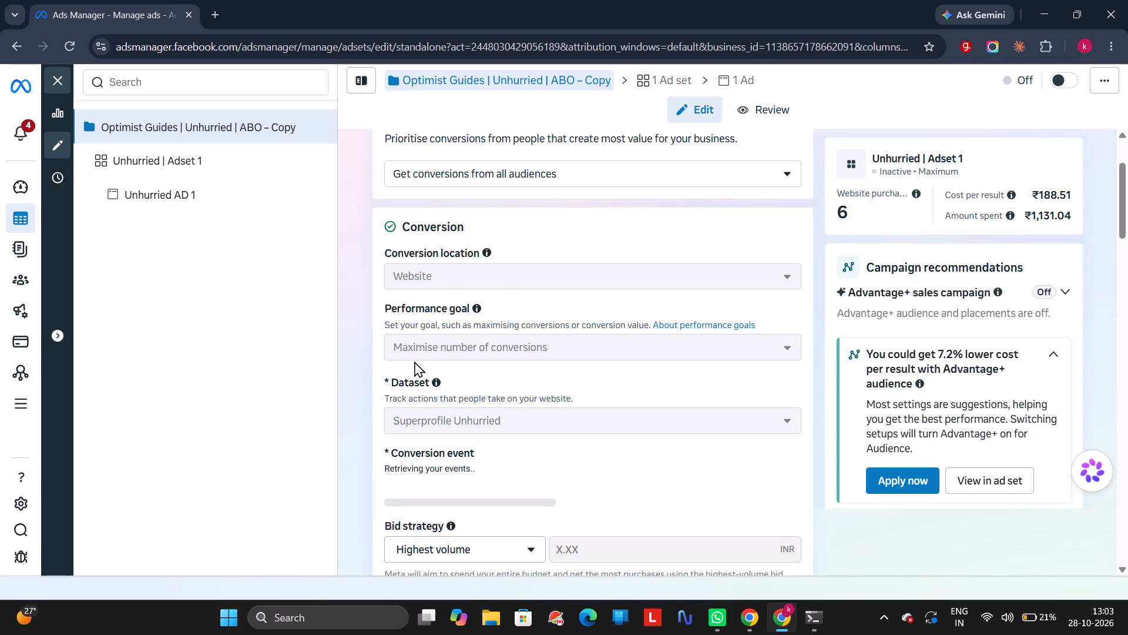
pyautogui.scroll(-4, 414, 361)
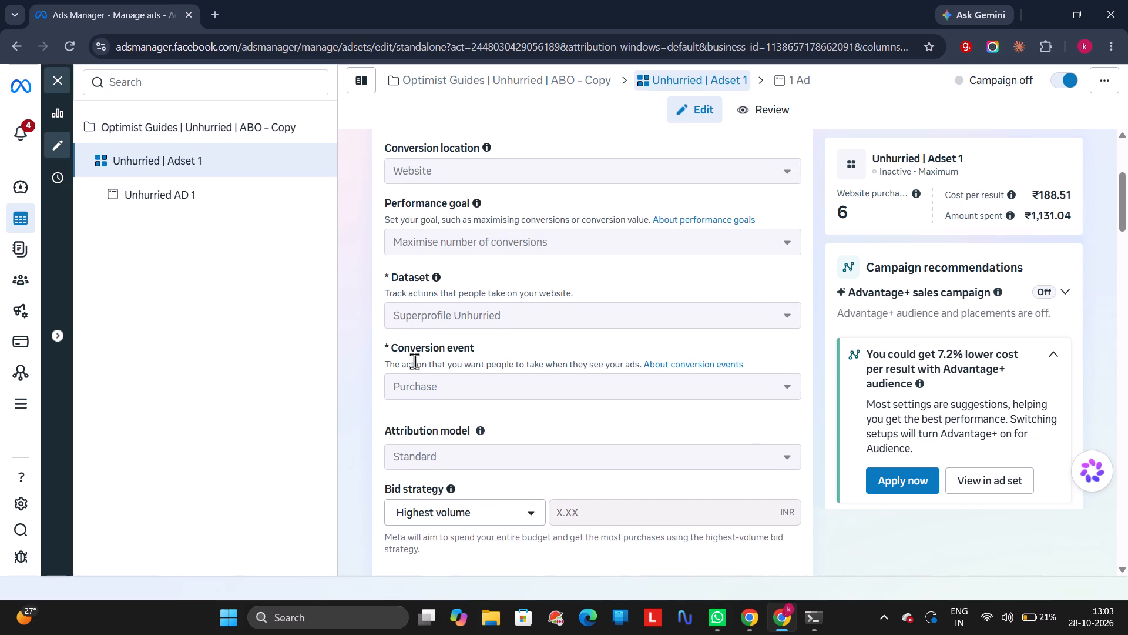
pyautogui.scroll(-4, 414, 361)
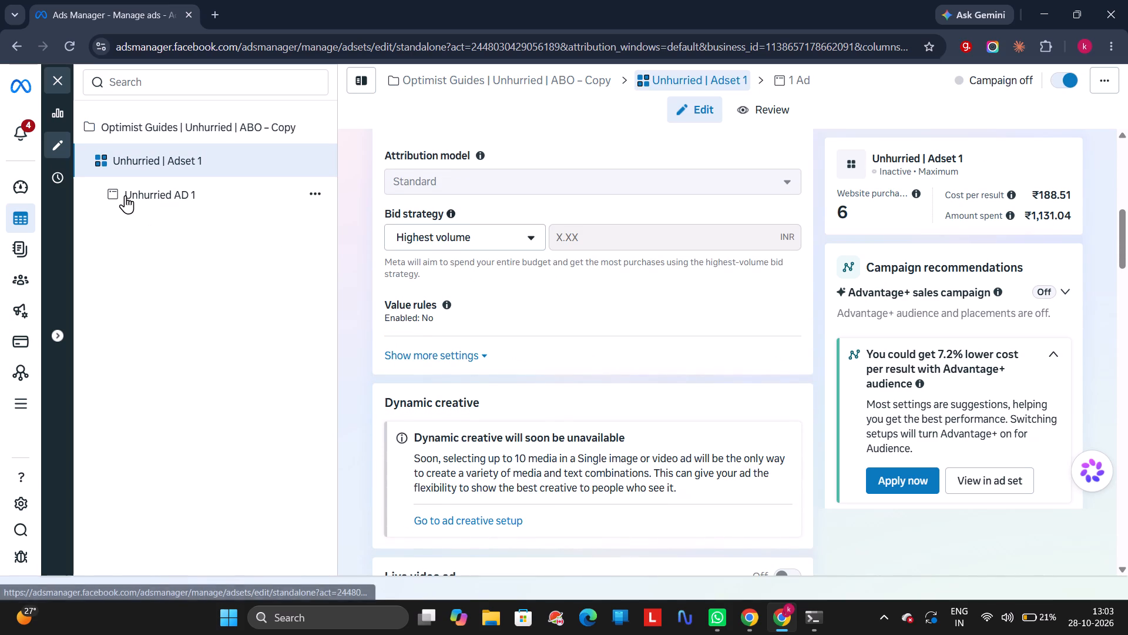
pyautogui.click(61, 84)
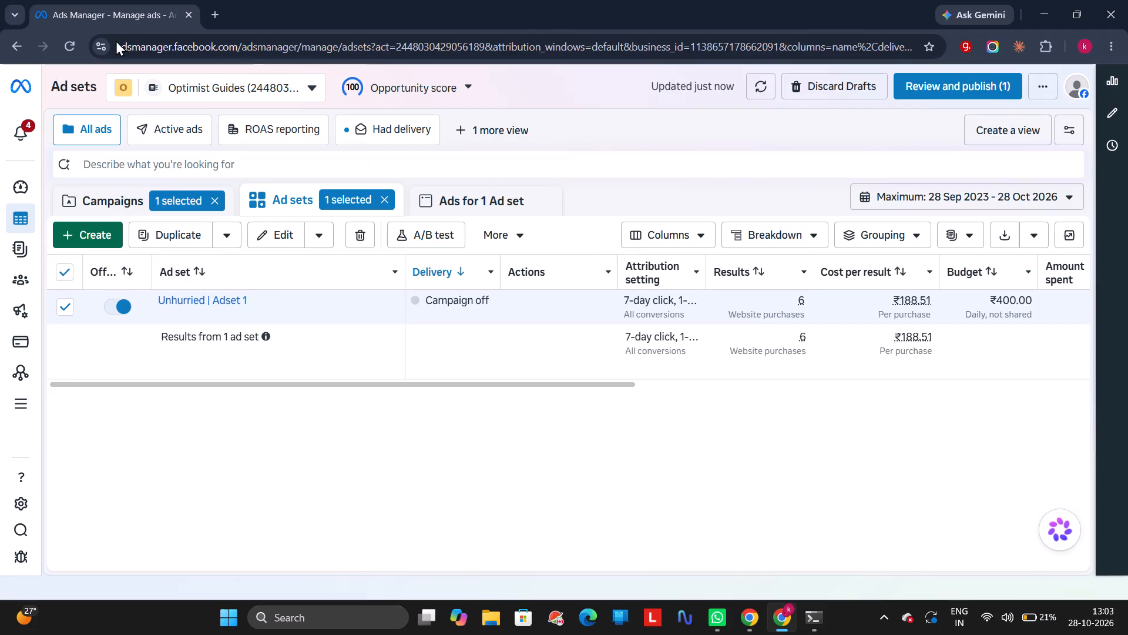
# Open the SuperProfile payment pages site (superprofile.bio/app/payment_pages) in a new browser tab.
pyautogui.click(219, 0)
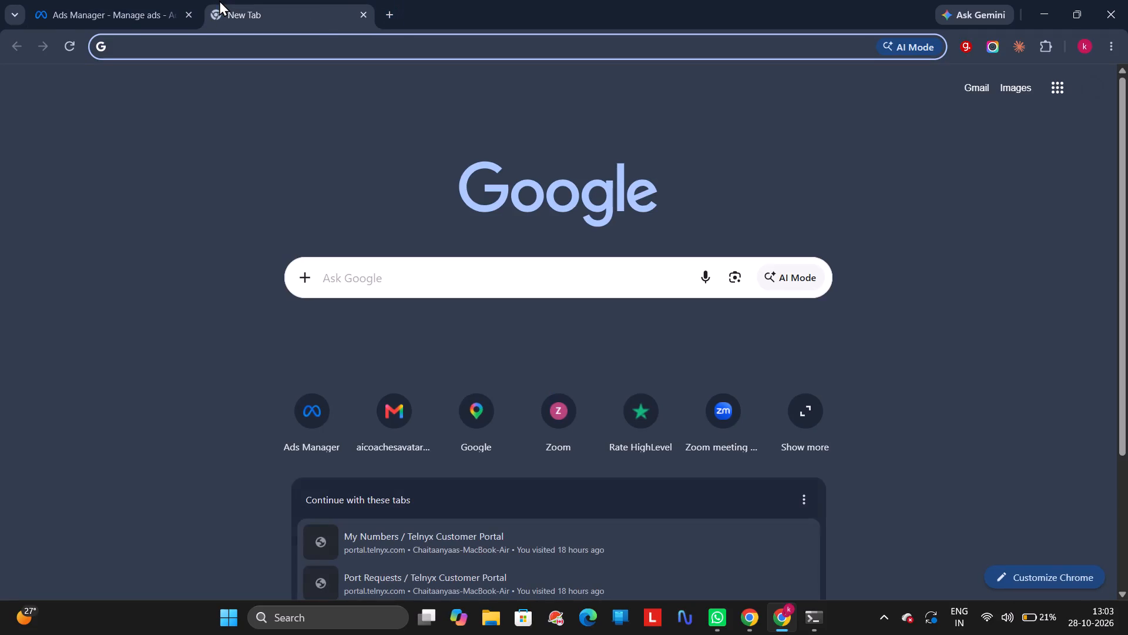
pyautogui.write('su')
pyautogui.press('Return')
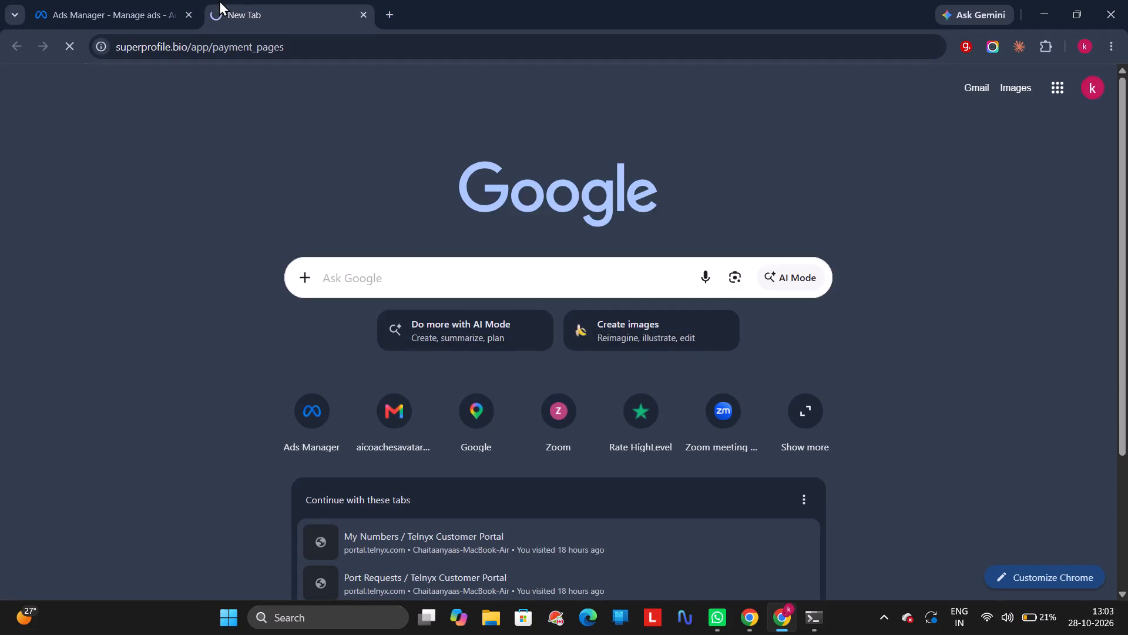
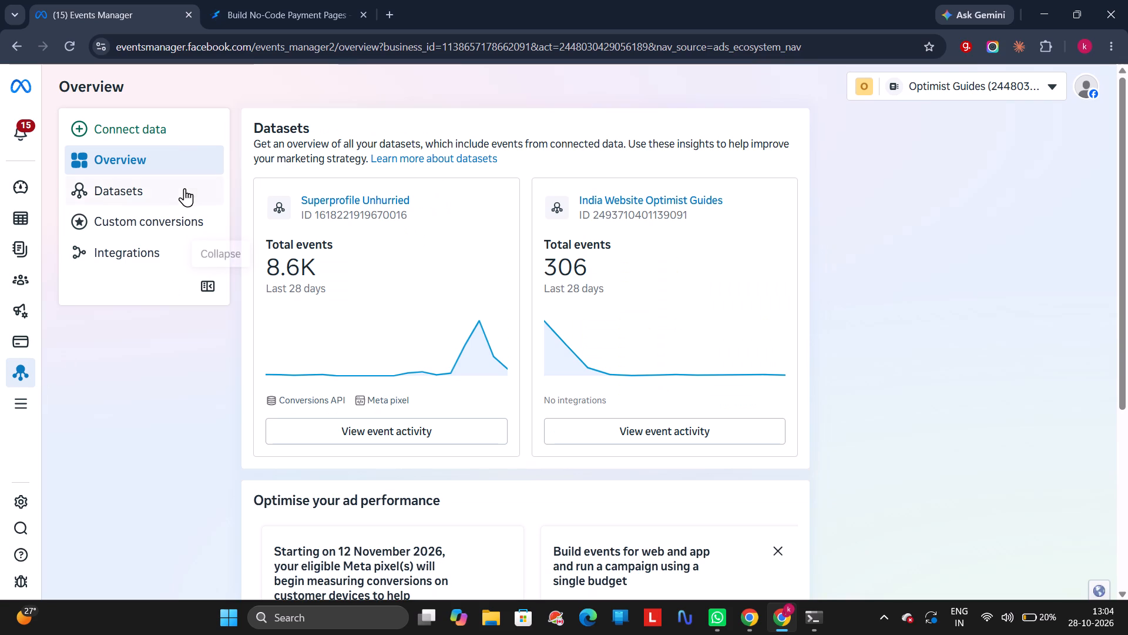
# Return to the campaigns list, open "Optimist Guides | Unhurried | ABO – Copy" for editing and examine its campaign-level settings.
pyautogui.click(25, 220)
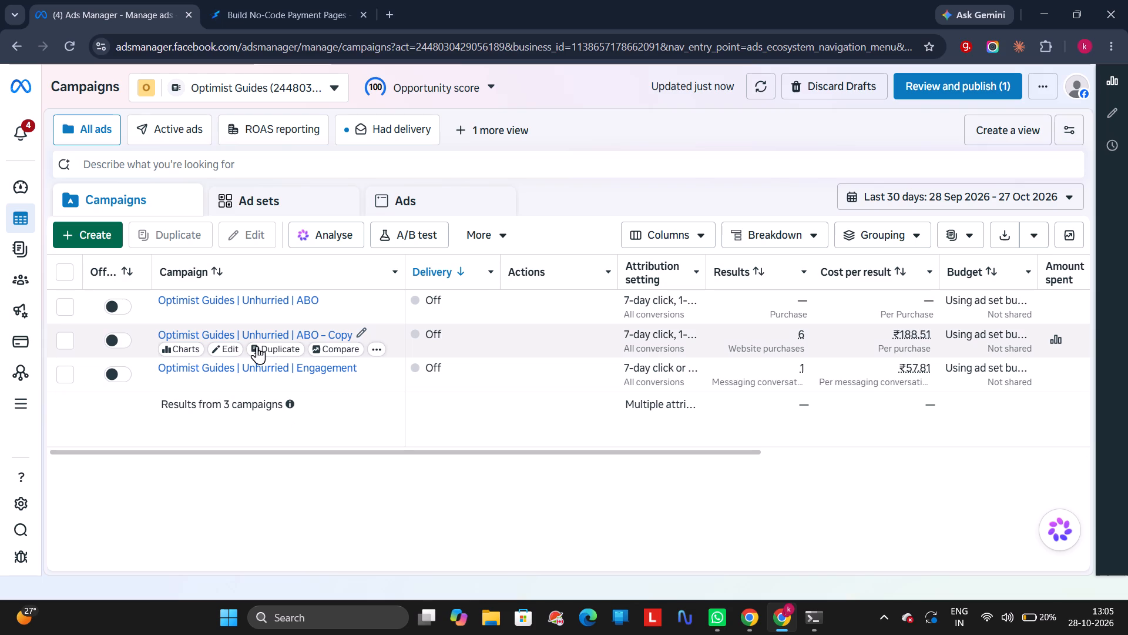
pyautogui.click(222, 350)
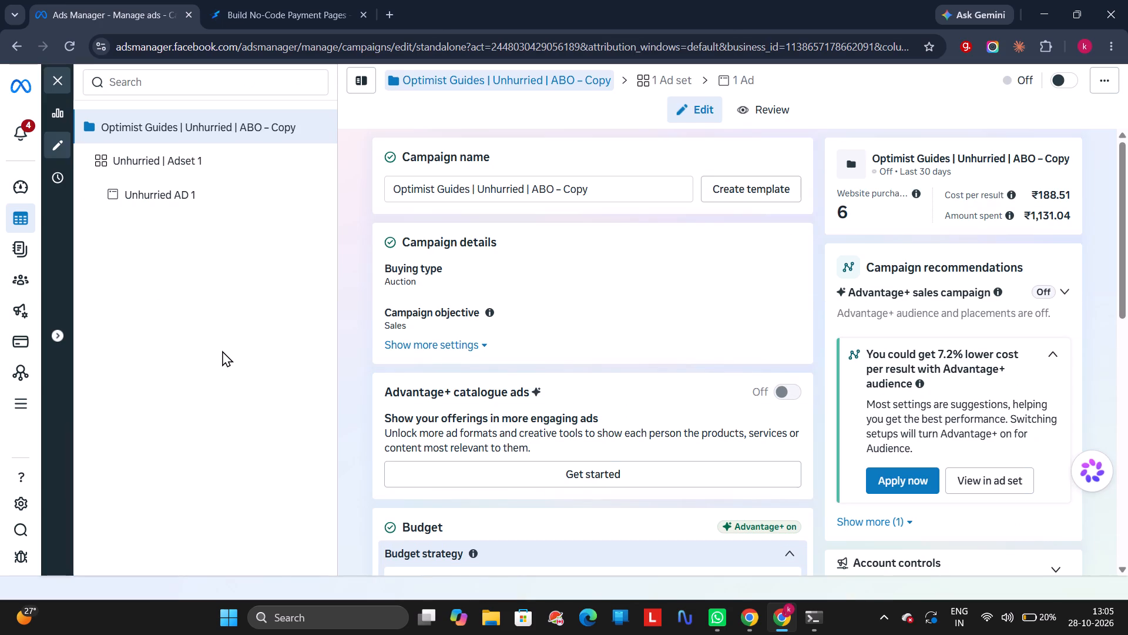
pyautogui.scroll(-7, 380, 355)
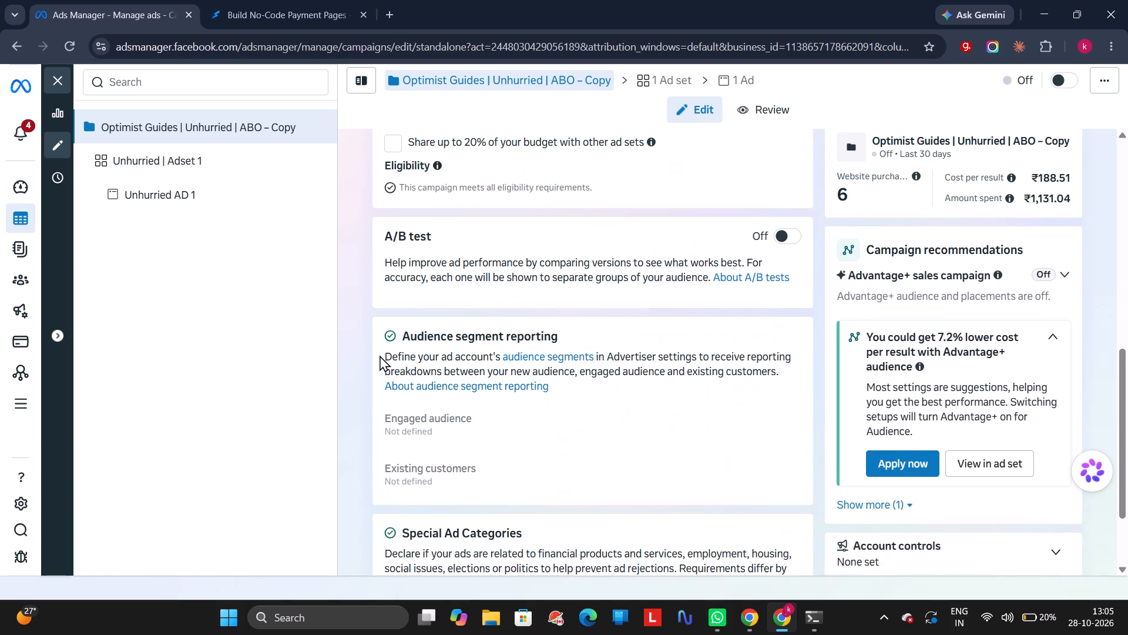
pyautogui.scroll(-3, 380, 355)
pyautogui.scroll(8, 380, 355)
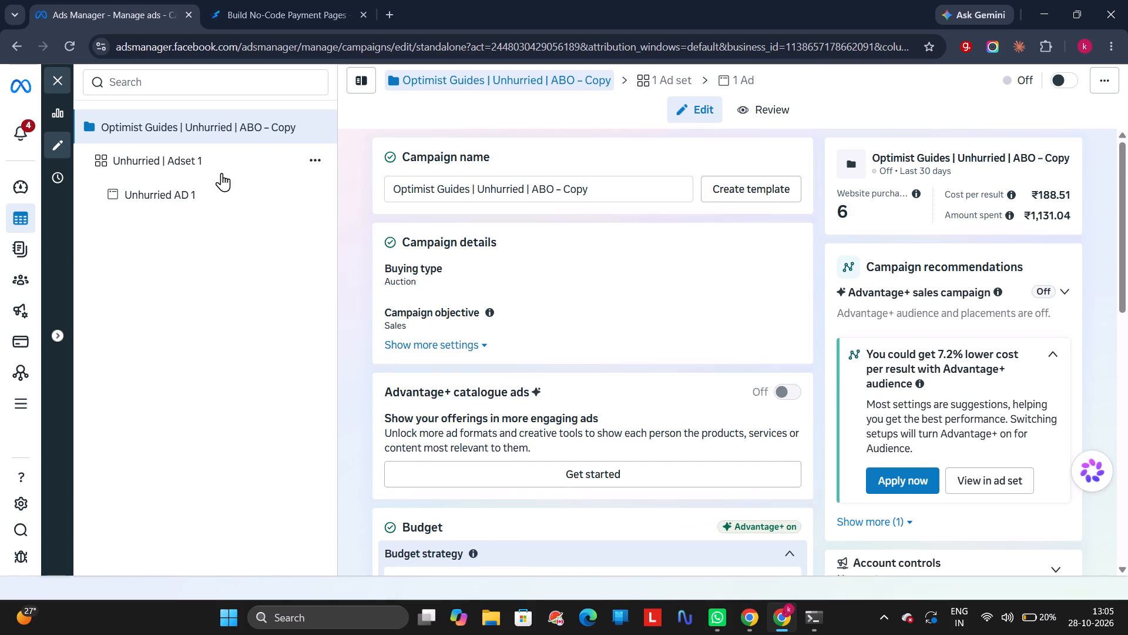
# Examine the budget, schedule, conversion and dataset settings of the copied campaign's ad set "Unhurried | Adset 1".
pyautogui.click(198, 164)
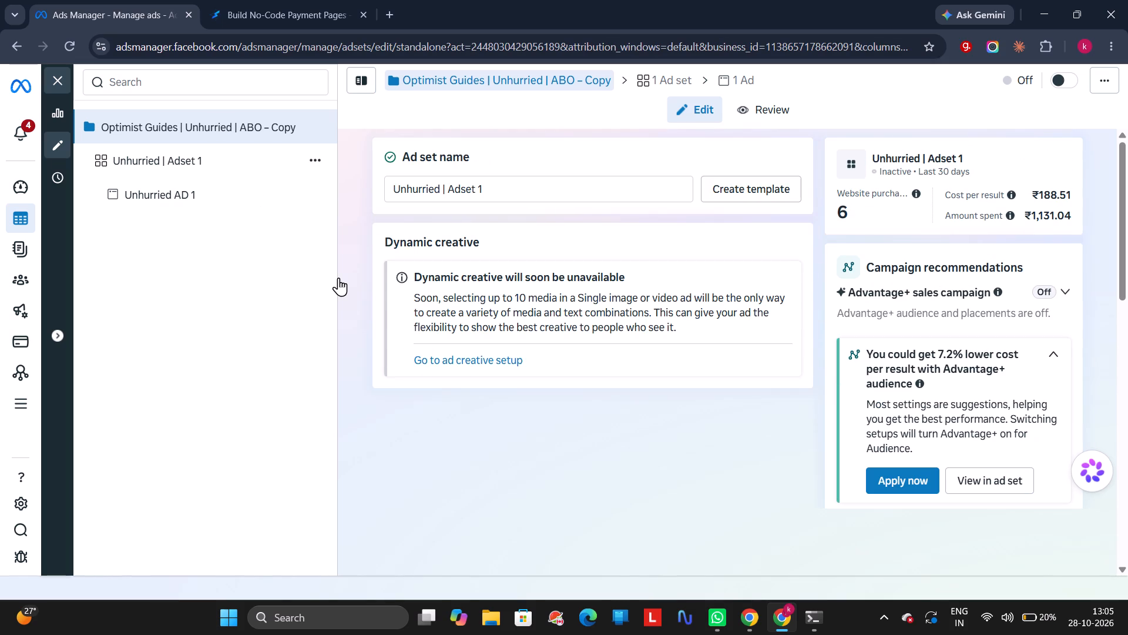
pyautogui.scroll(-5, 354, 298)
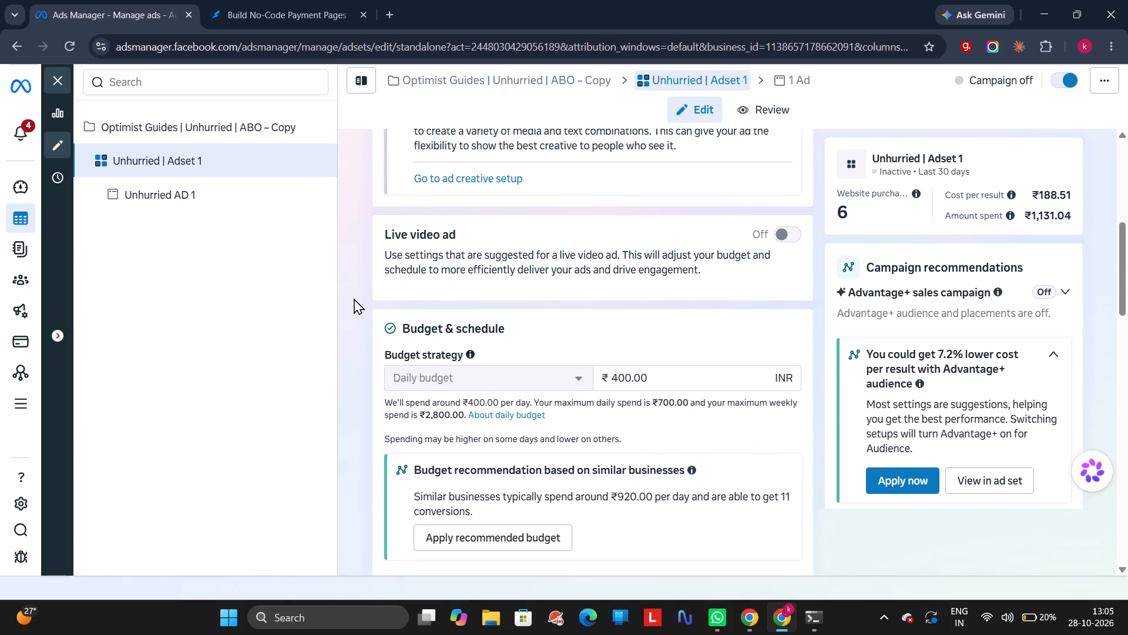
pyautogui.scroll(1, 354, 298)
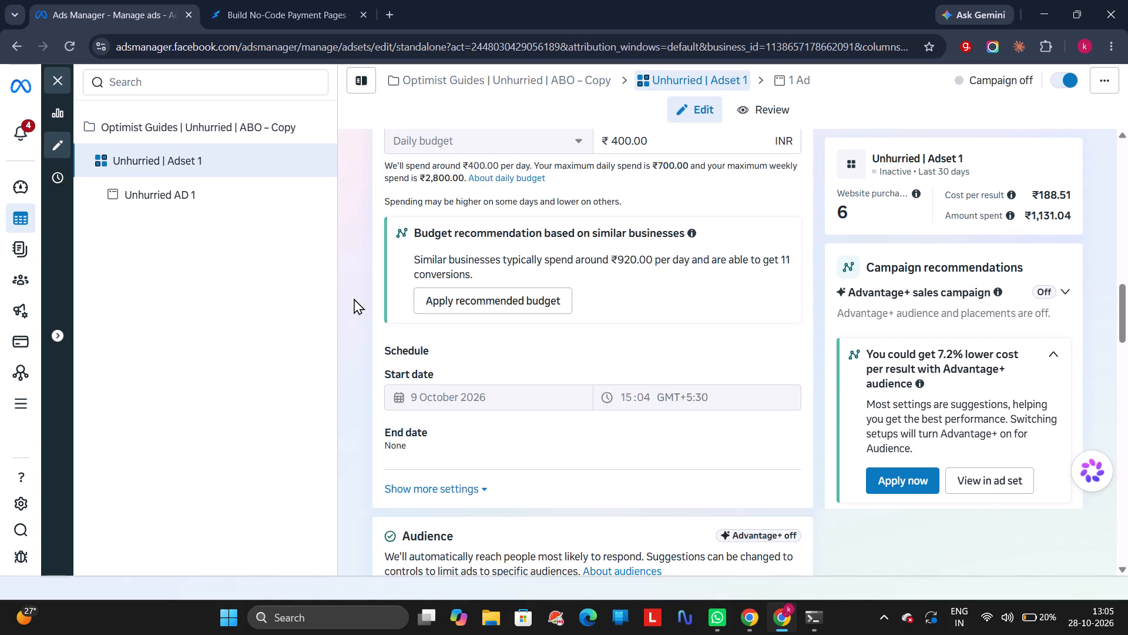
pyautogui.scroll(6, 354, 298)
pyautogui.scroll(-2, 354, 298)
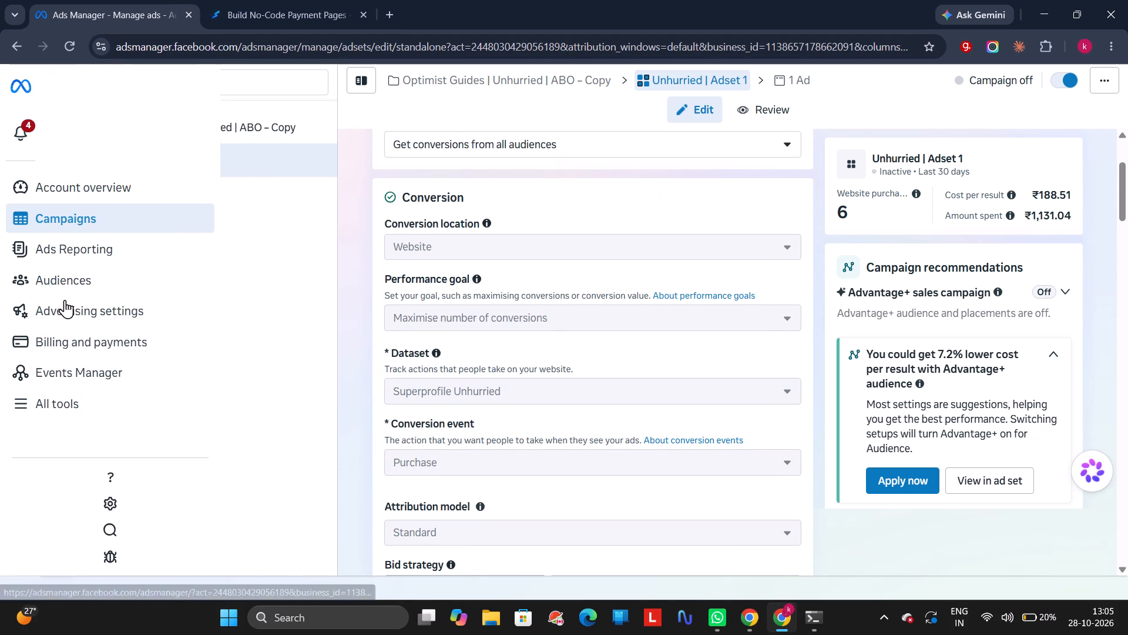
# Open the Optimist Guides account's billing and payments page to check its funds and payment details.
pyautogui.click(46, 341)
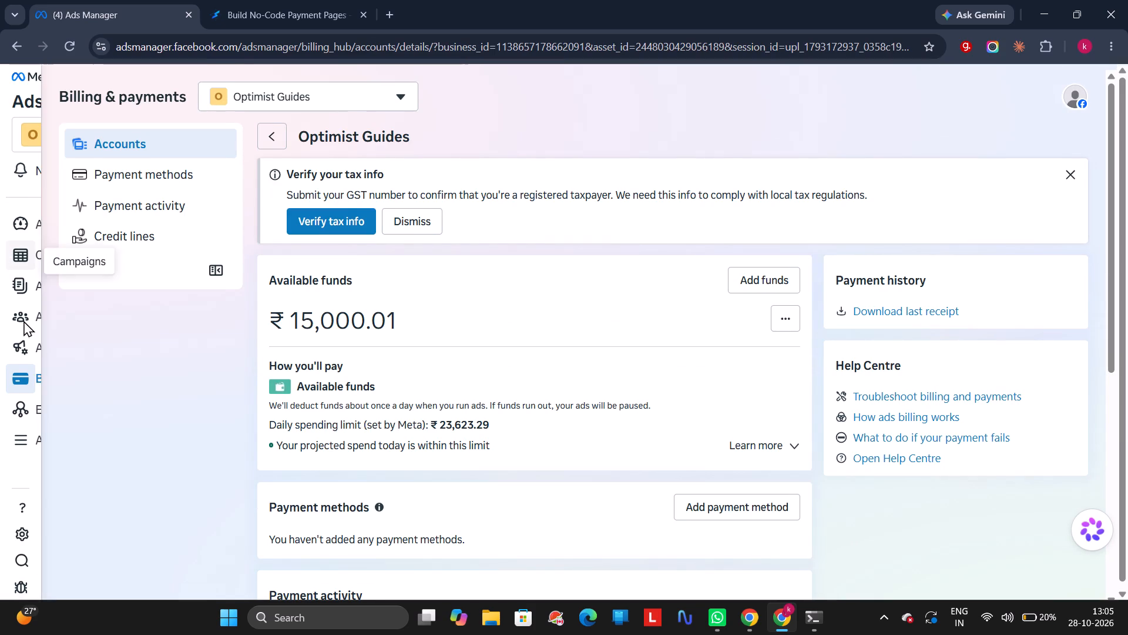
# Open Events Manager to check the overview of the account's datasets.
pyautogui.click(33, 417)
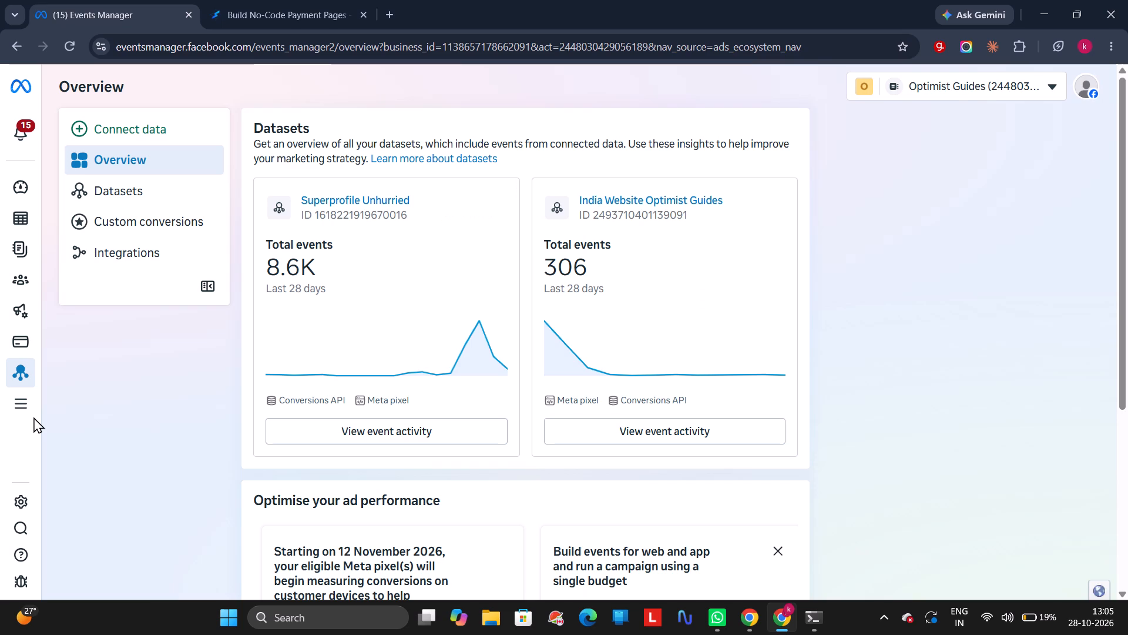
# Return to the campaigns list and open ad set "Unhurried | Adset 1" of "Optimist Guides | Unhurried | ABO – Copy" for editing.
pyautogui.moveTo(41, 205); pyautogui.dragTo(50, 218)
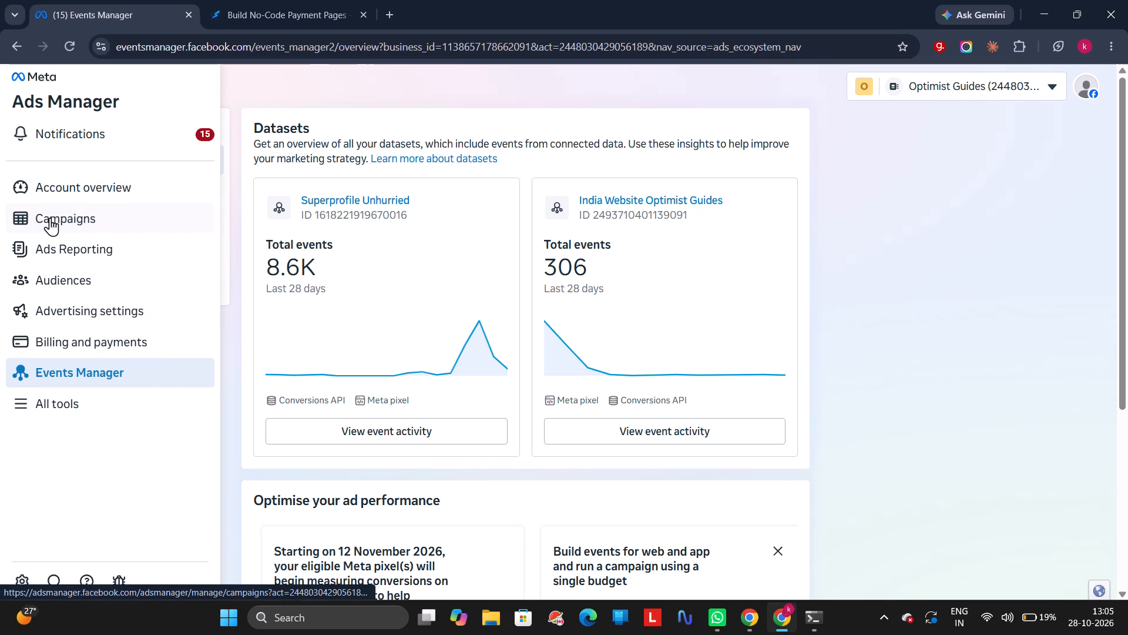
pyautogui.click(50, 218)
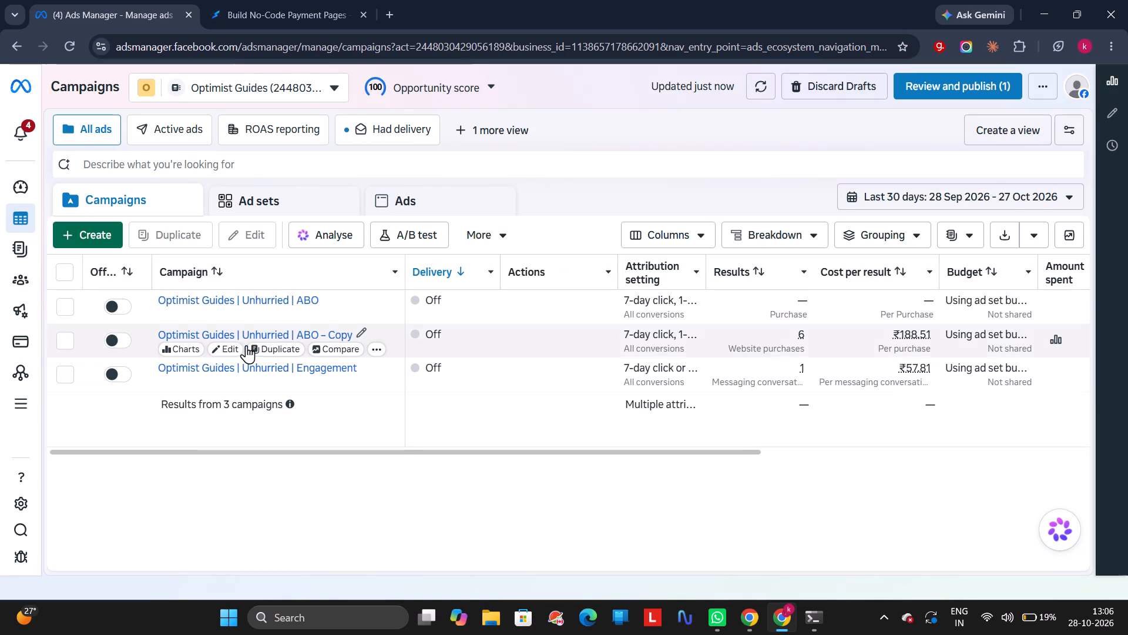
pyautogui.click(224, 349)
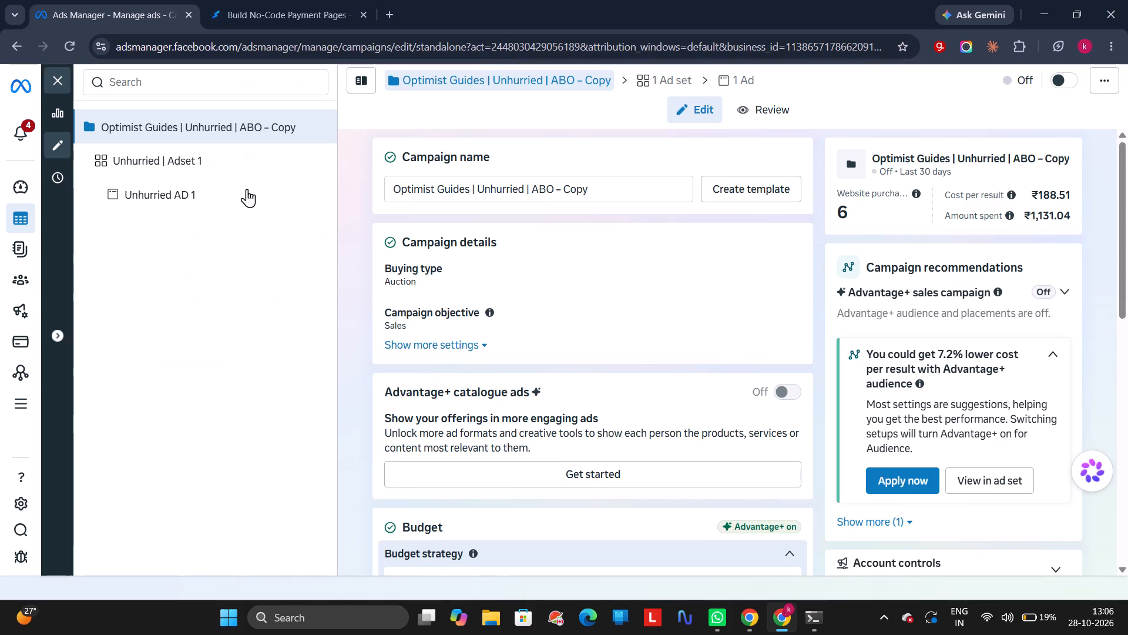
pyautogui.click(217, 155)
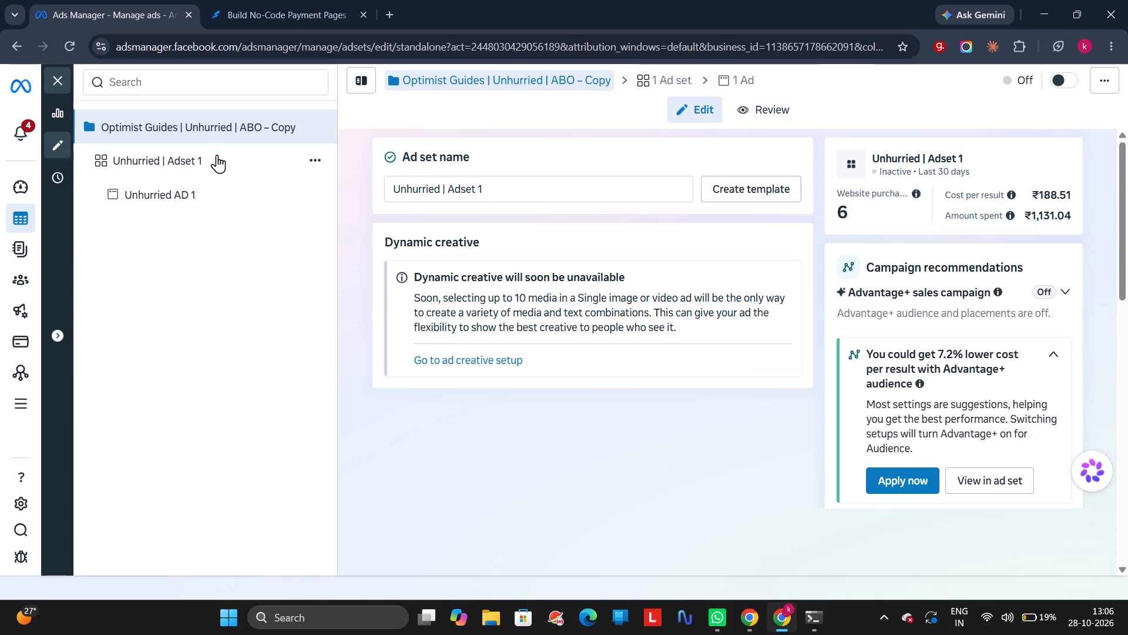
# Calculate the sum 680+600+200 in a new browser tab.
pyautogui.click(395, 0)
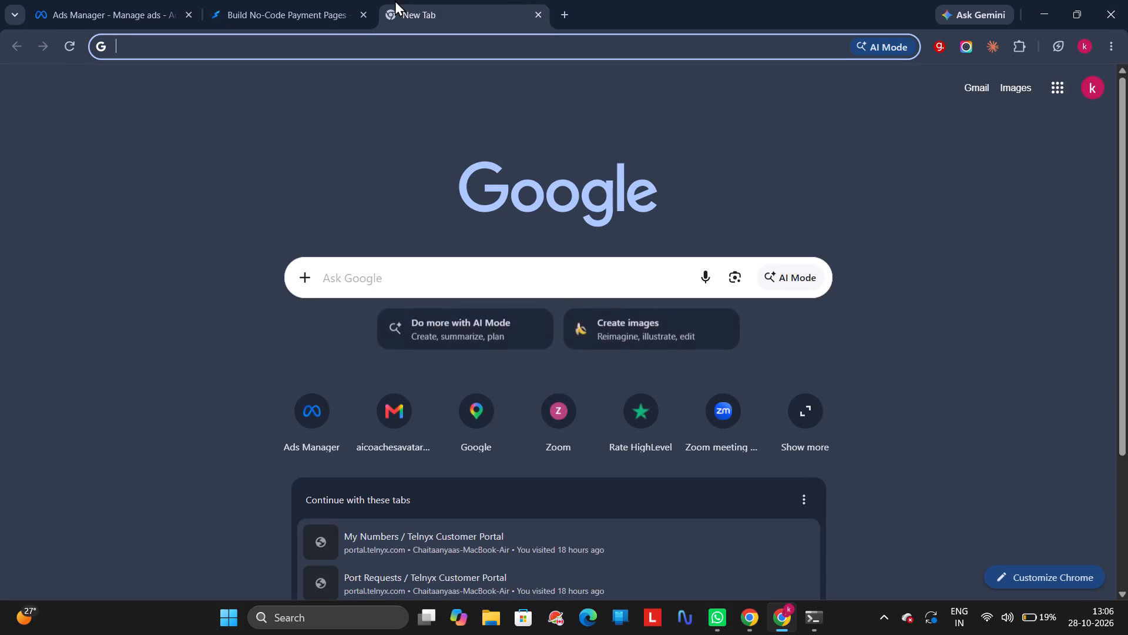
pyautogui.write('680')
pyautogui.press('+')
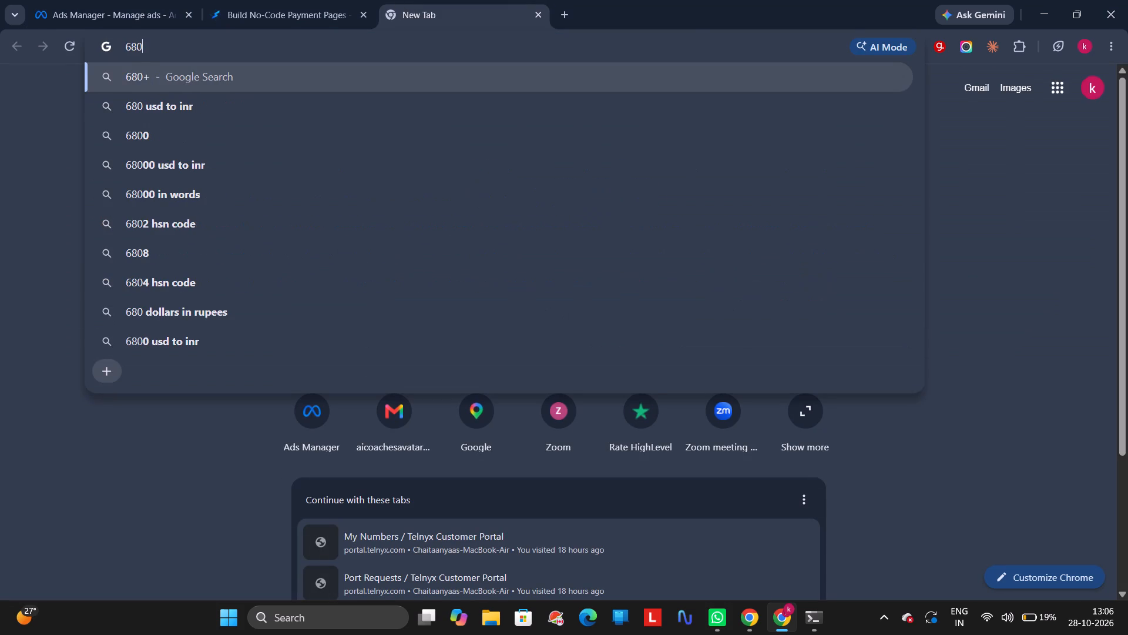
pyautogui.write('600')
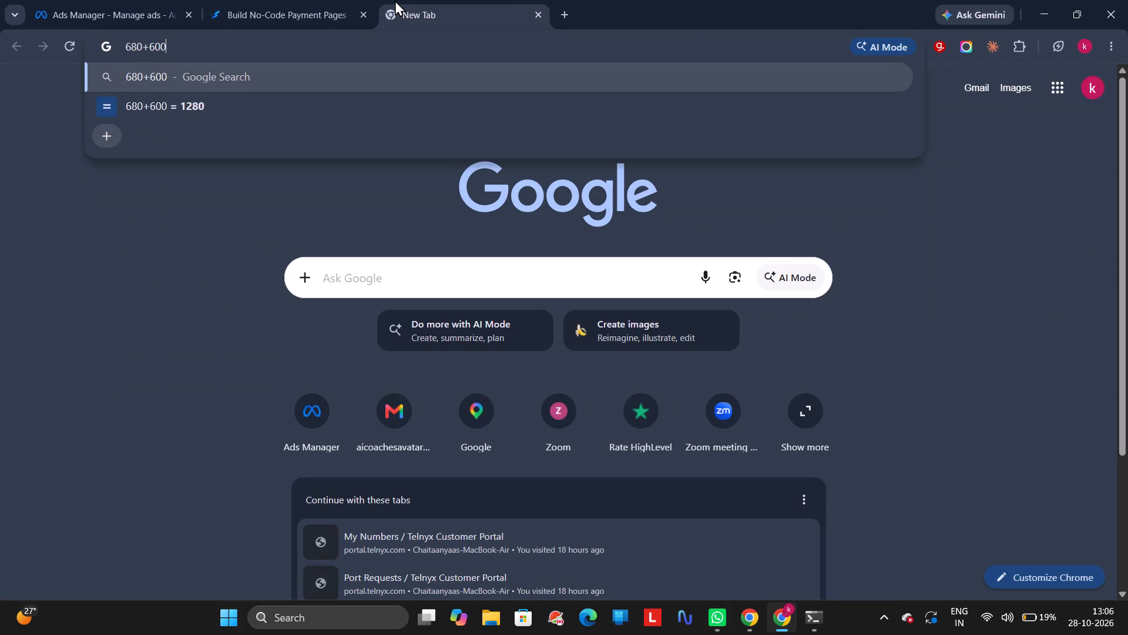
pyautogui.press('+')
pyautogui.write('200')
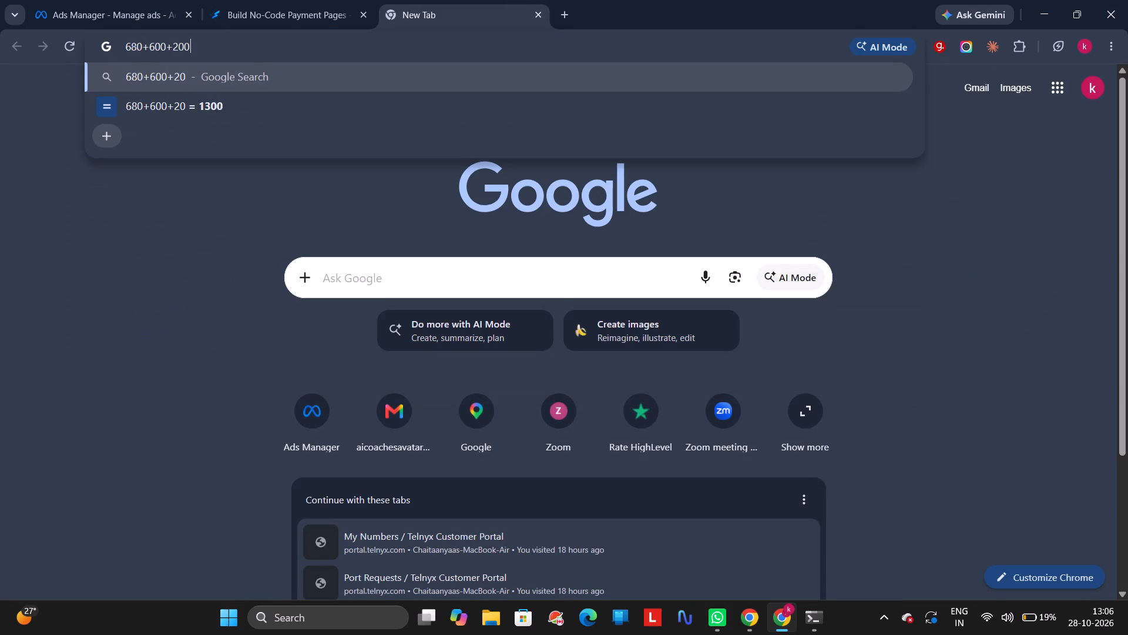
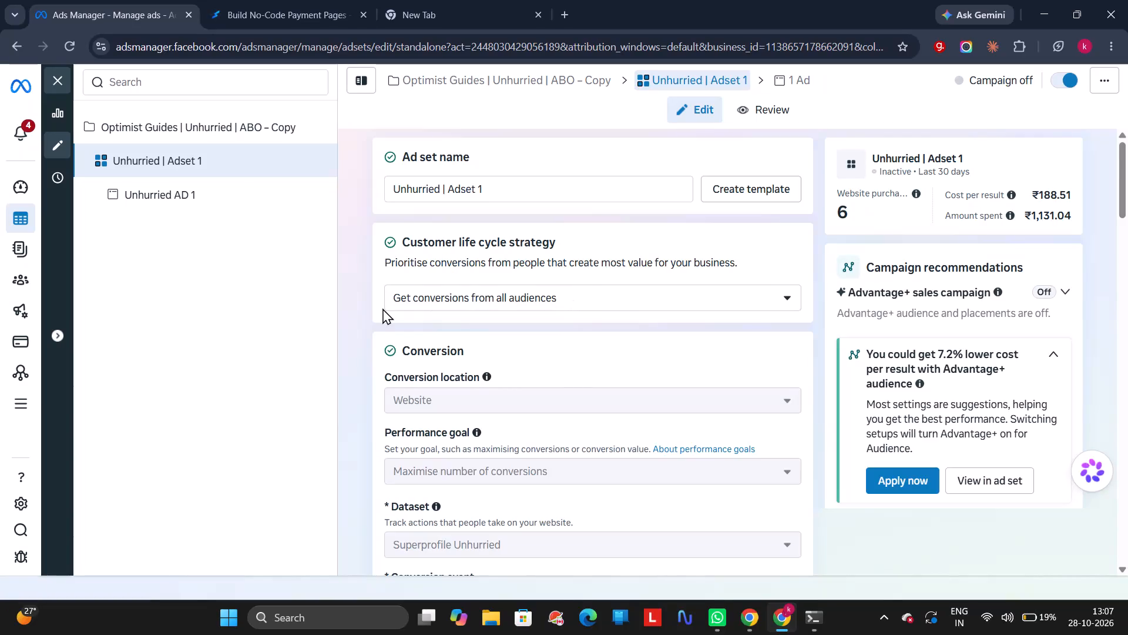
# Review the settings of ad set "Unhurried | Adset 1", from conversion and bid strategy down to placements and brand safety.
pyautogui.scroll(-11, 382, 308)
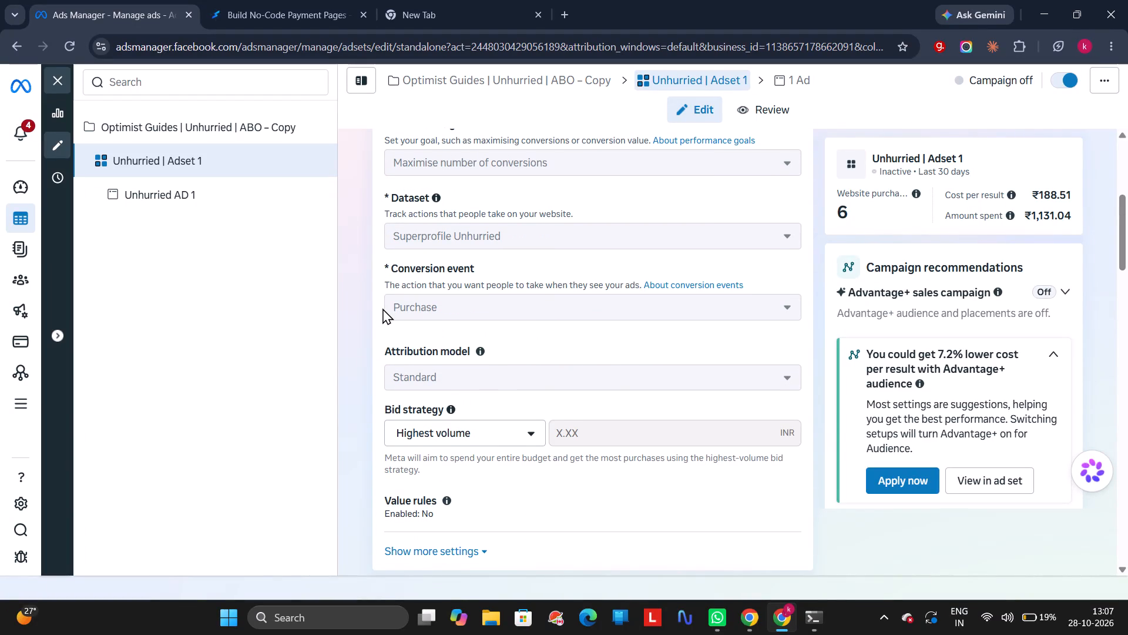
pyautogui.scroll(-4, 382, 308)
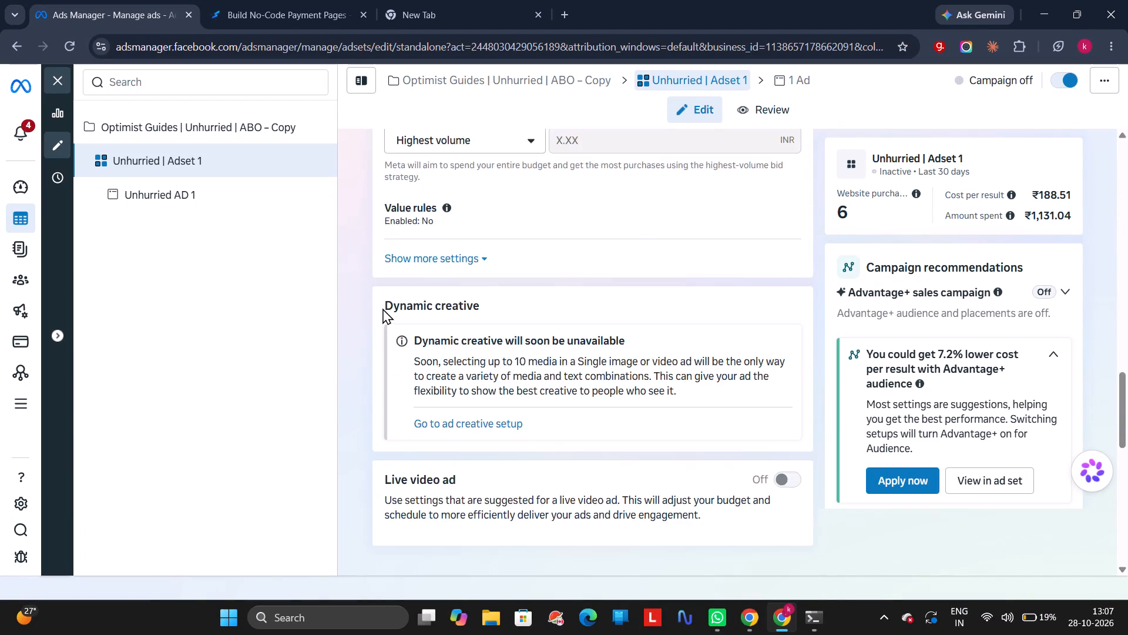
pyautogui.scroll(-7, 382, 308)
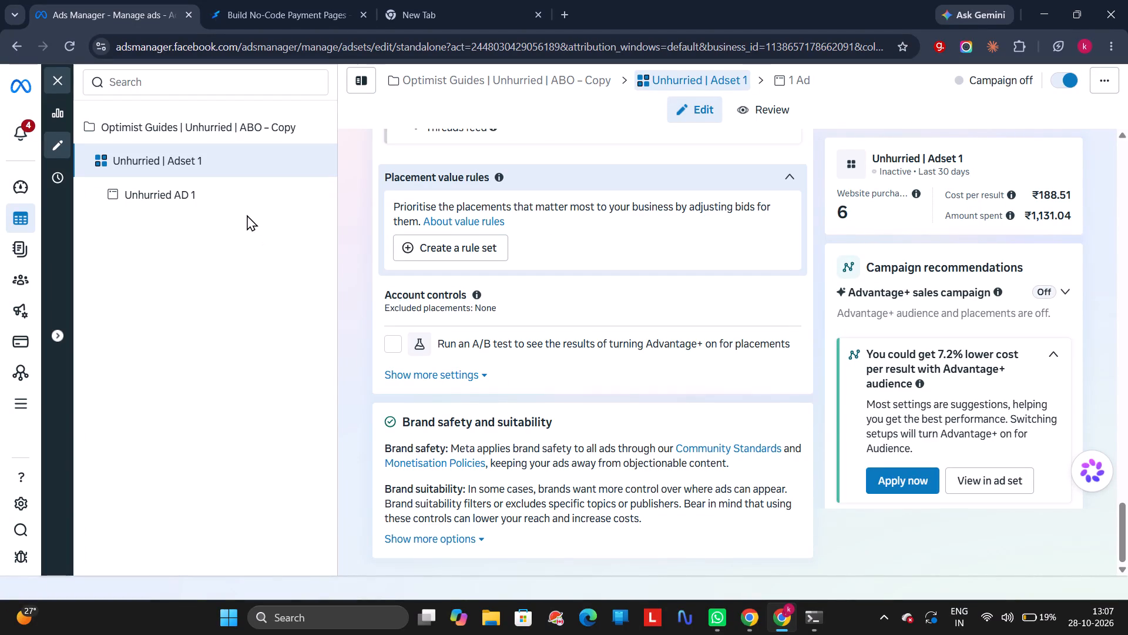
# Open the ad "Unhurried AD 1" under ad set "Unhurried | Adset 1" for editing.
pyautogui.click(219, 198)
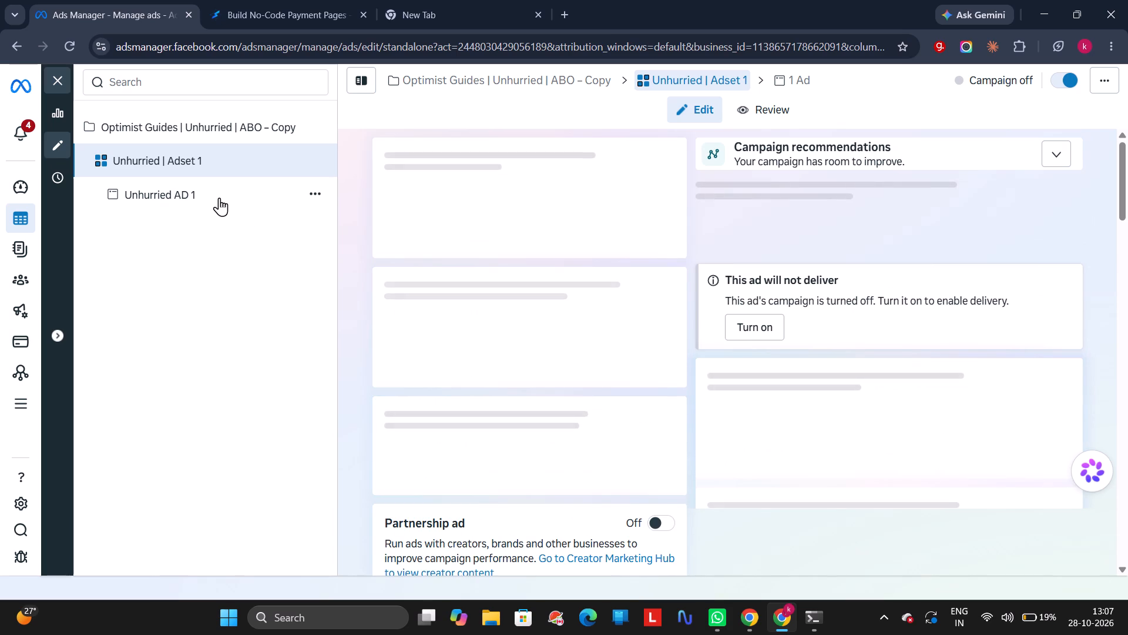
pyautogui.click(225, 186)
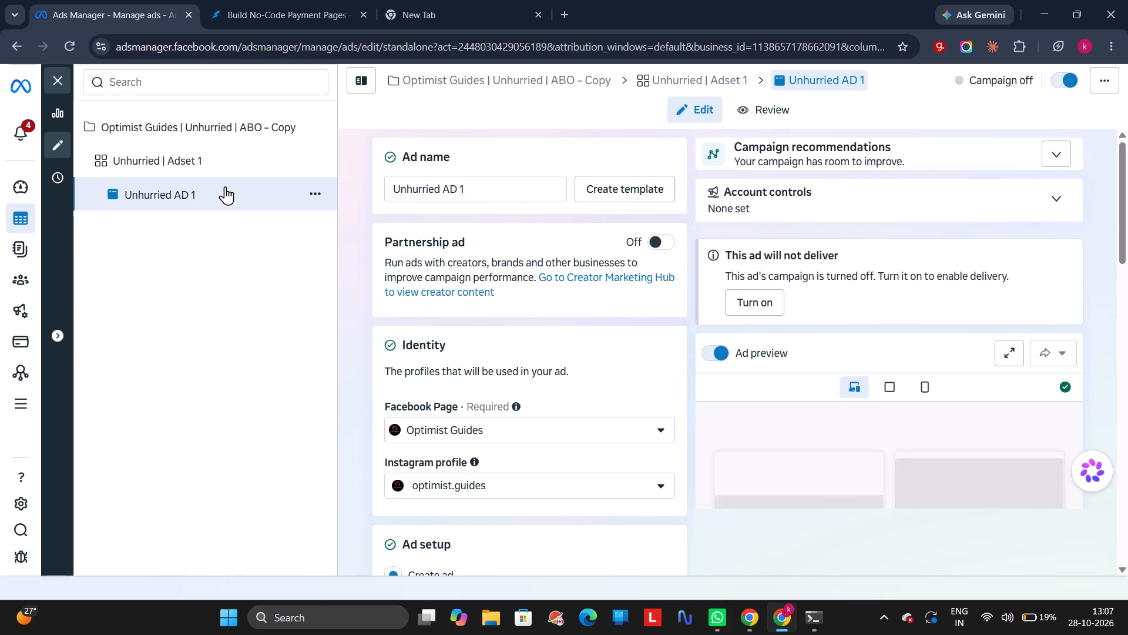
# Play the video in the ad's Facebook Feed preview, skip through its sections, and pause it at about 0:24.
pyautogui.scroll(-3, 432, 273)
pyautogui.scroll(-1, 874, 460)
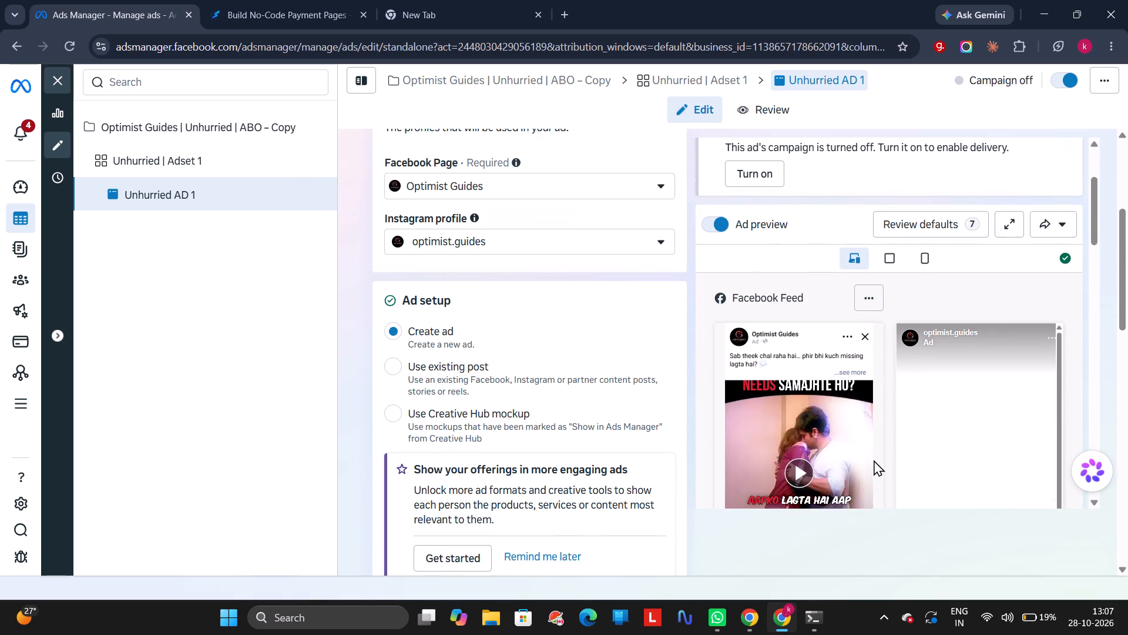
pyautogui.scroll(-3, 874, 460)
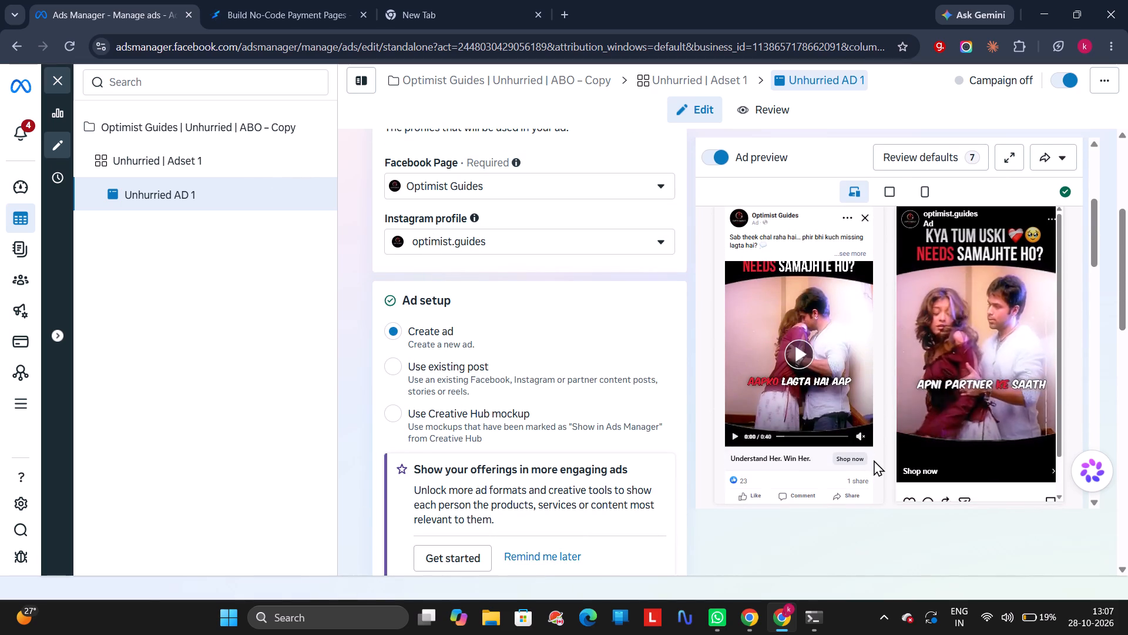
pyautogui.moveTo(820, 433); pyautogui.dragTo(827, 433)
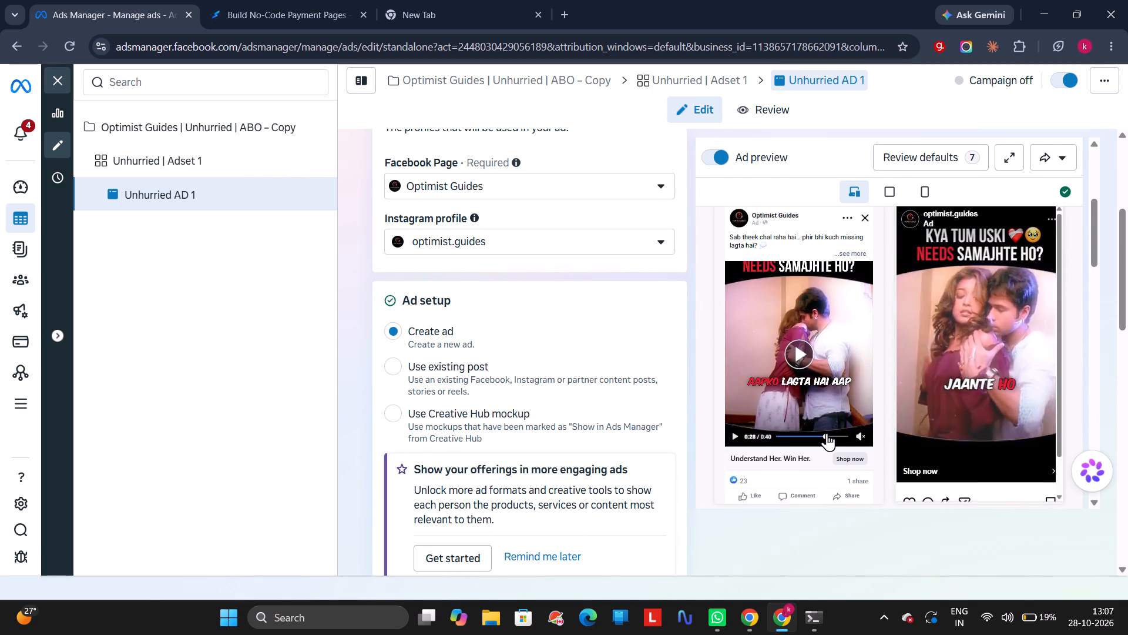
pyautogui.click(801, 350)
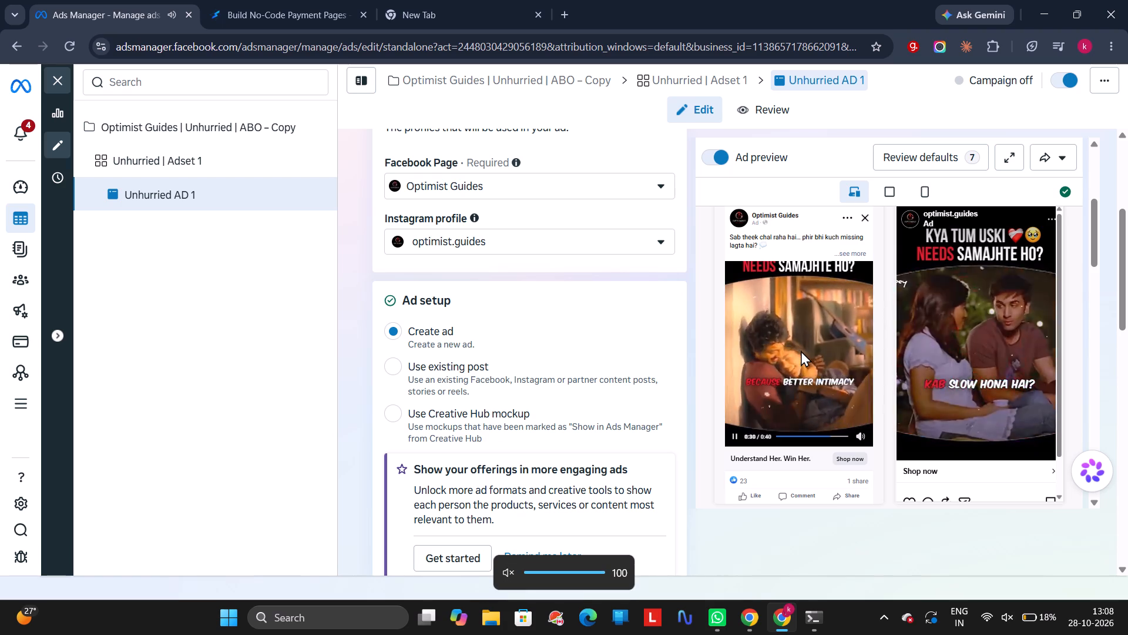
pyautogui.click(843, 438)
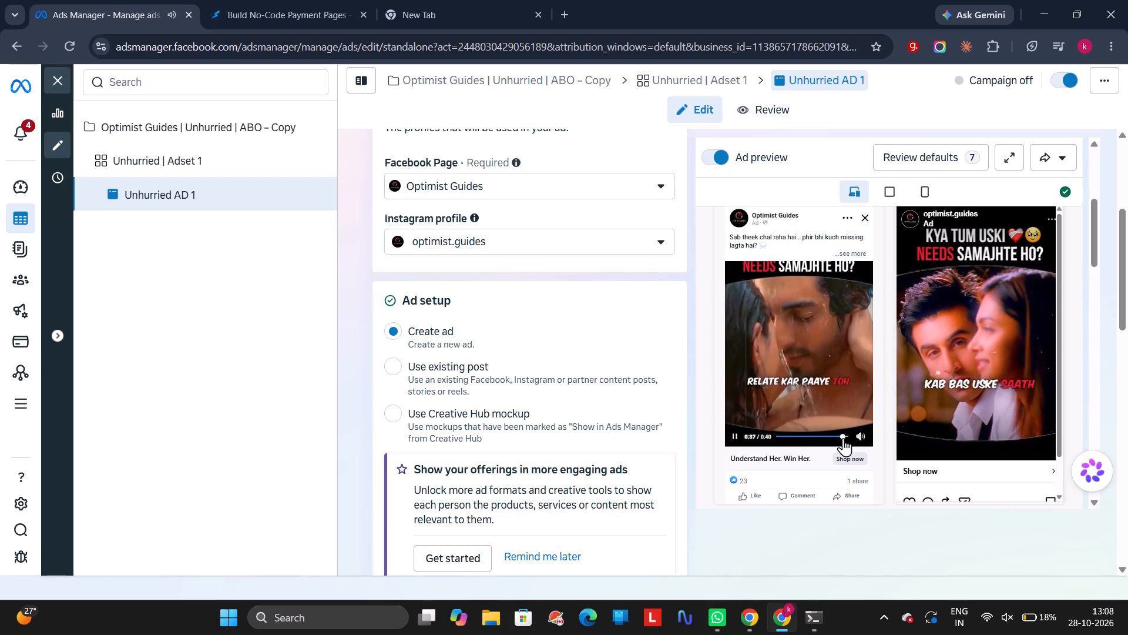
pyautogui.moveTo(806, 444); pyautogui.dragTo(801, 430)
pyautogui.click(803, 433)
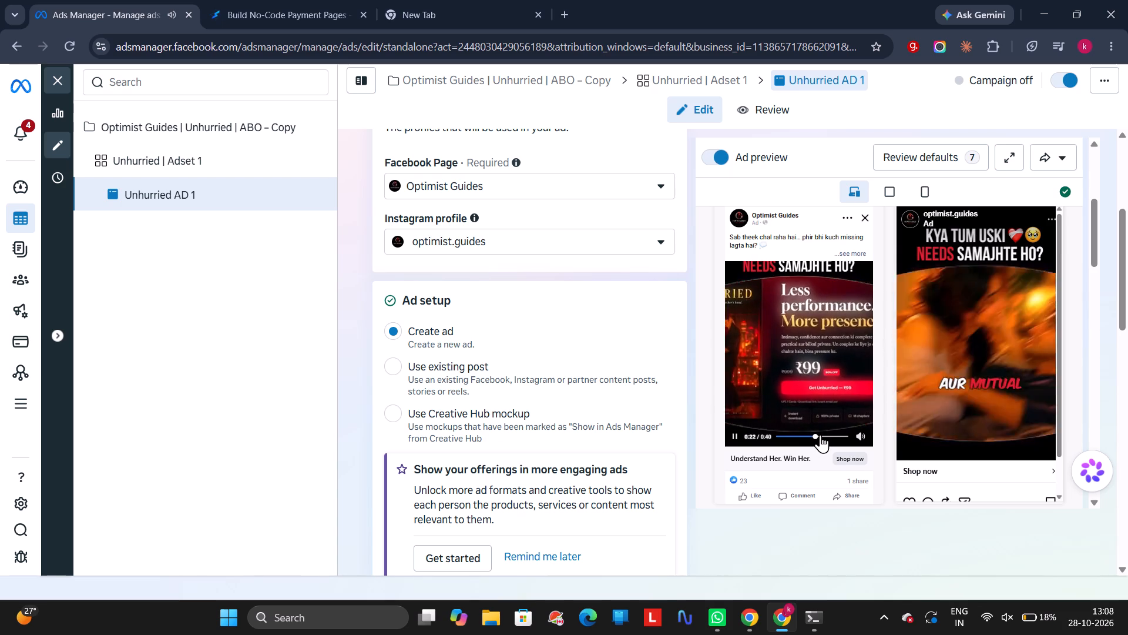
pyautogui.click(736, 436)
pyautogui.scroll(2, 489, 257)
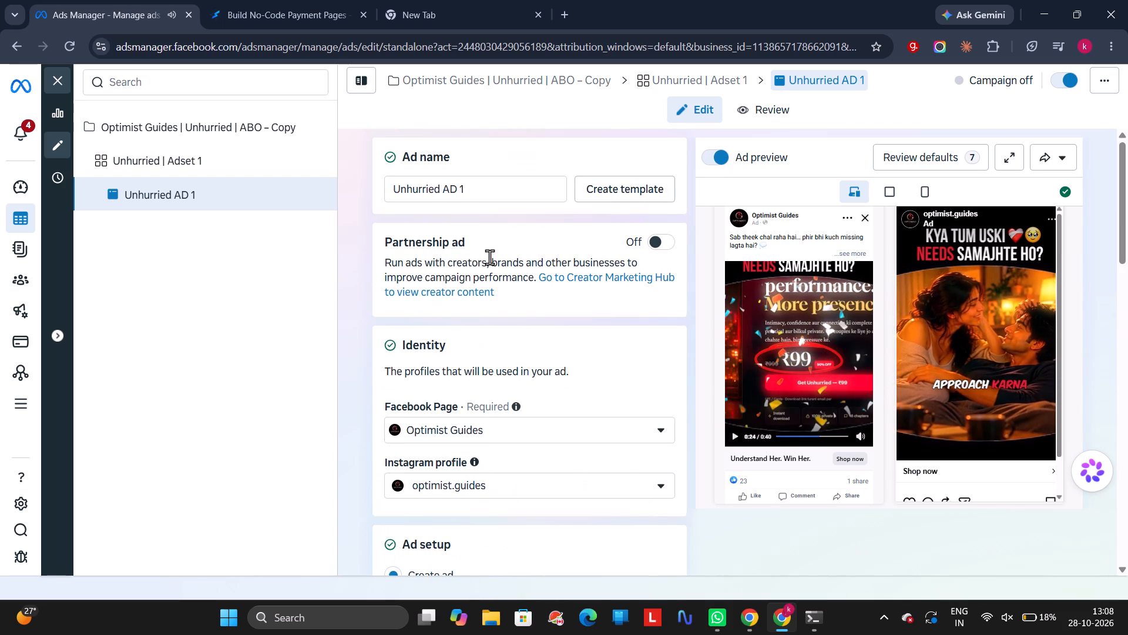
pyautogui.scroll(3, 489, 257)
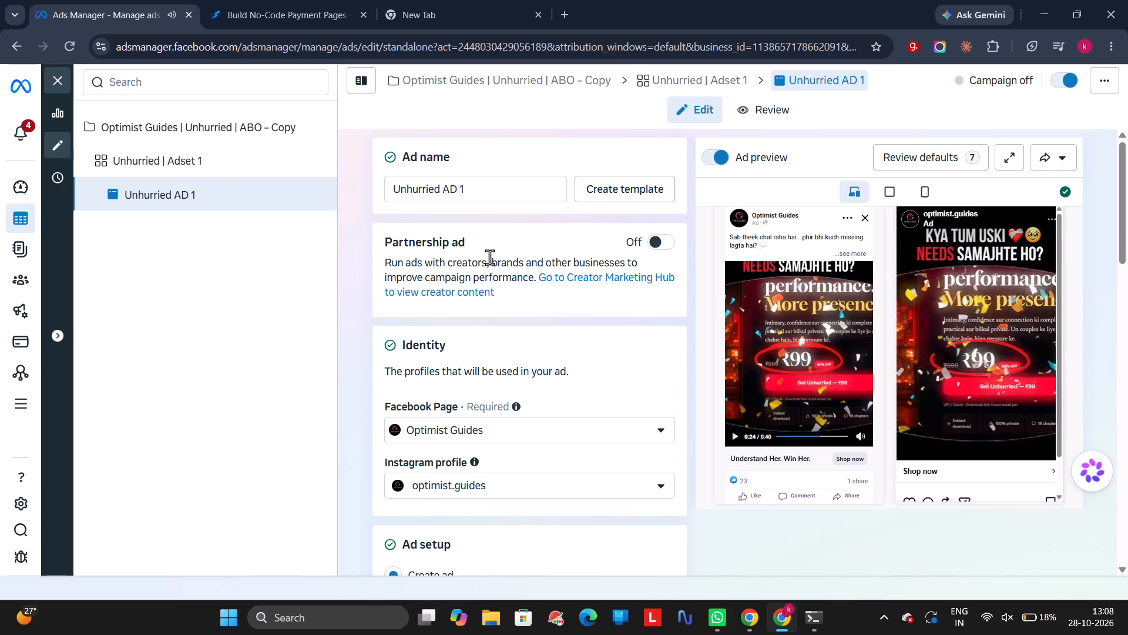
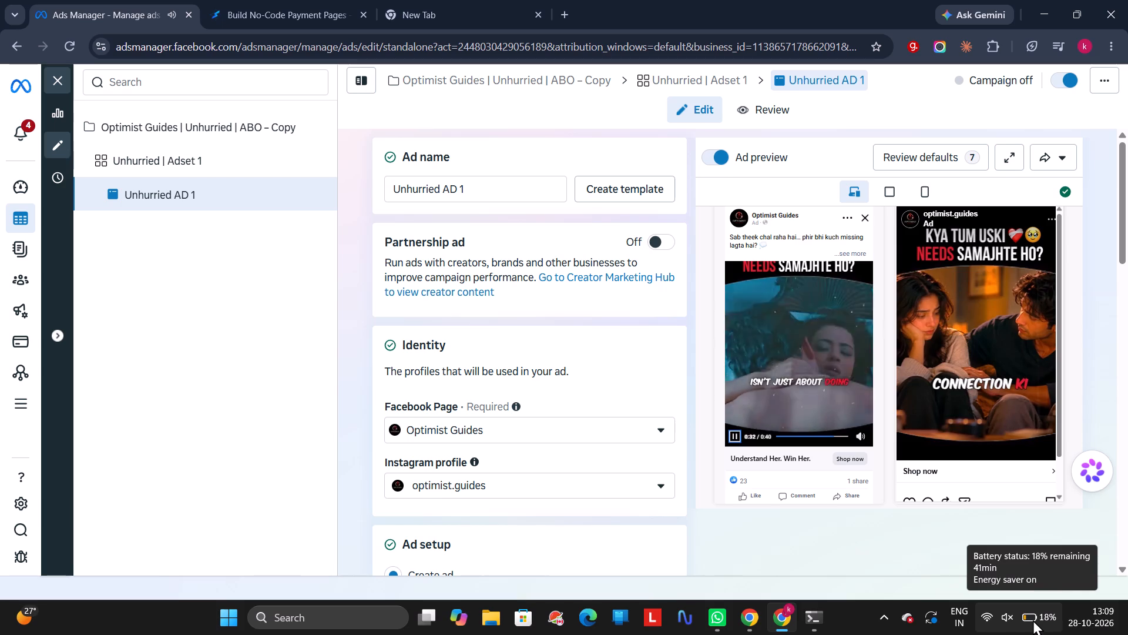
# Review the setup of ad "Unhurried AD 1", from ad source and creative source through format and multi-advertiser ads to destination.
pyautogui.scroll(-5, 464, 245)
pyautogui.scroll(-1, 494, 400)
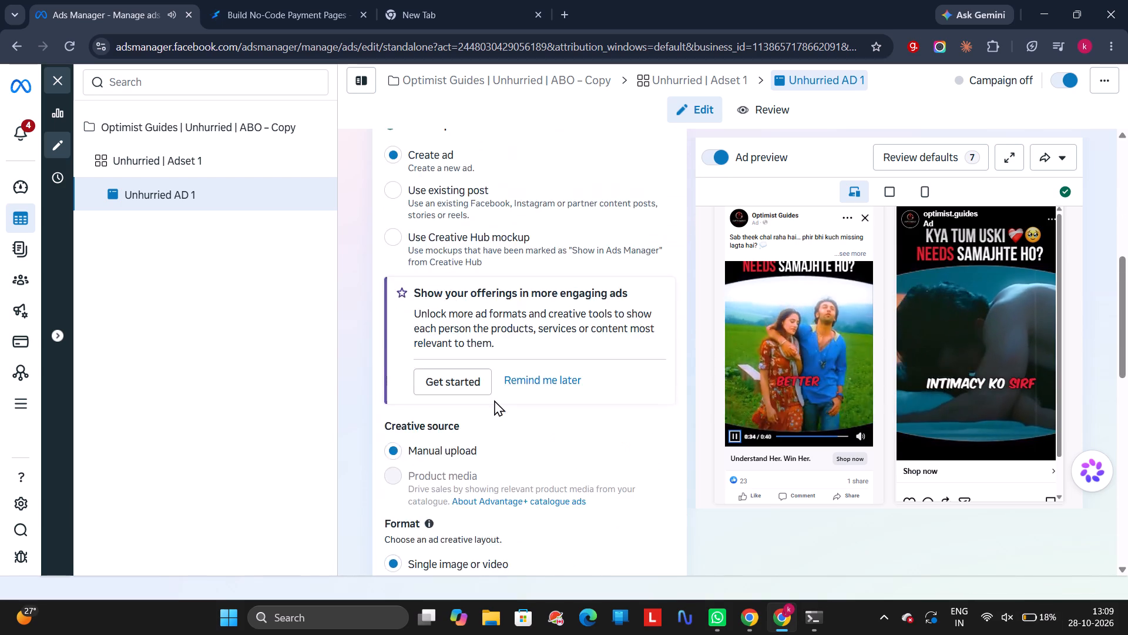
pyautogui.scroll(-1, 494, 400)
pyautogui.scroll(-4, 447, 341)
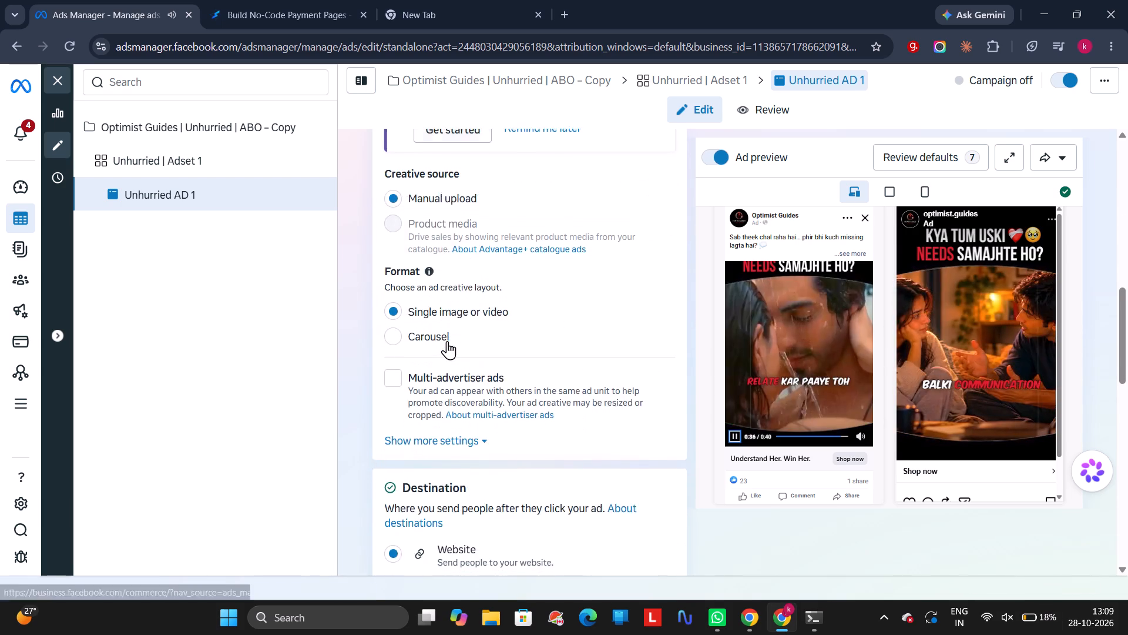
# Open the option to change the video in the ad creative media of ad "Unhurried AD 1".
pyautogui.scroll(-2, 447, 341)
pyautogui.scroll(13, 447, 341)
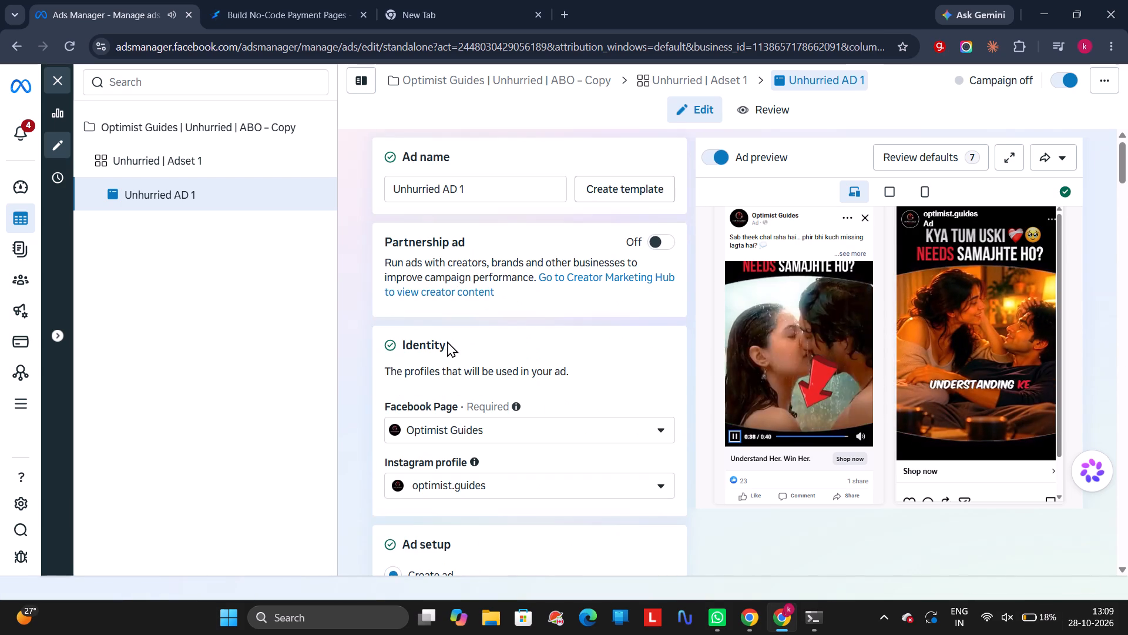
pyautogui.scroll(-3, 447, 341)
pyautogui.scroll(1, 447, 341)
pyautogui.scroll(-1, 447, 341)
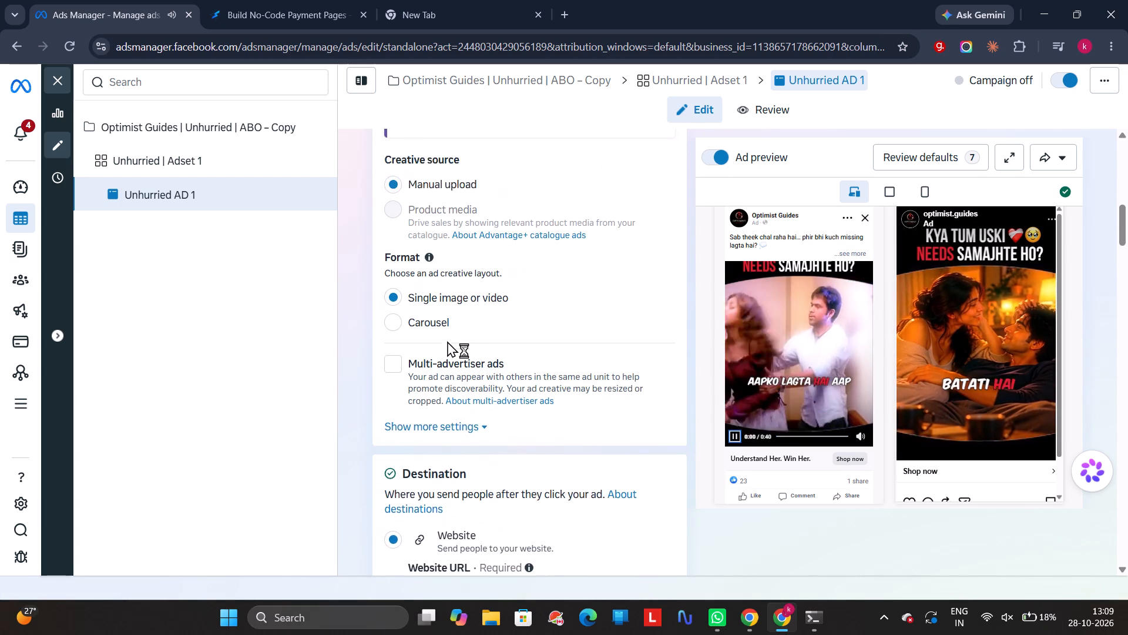
pyautogui.scroll(-9, 447, 341)
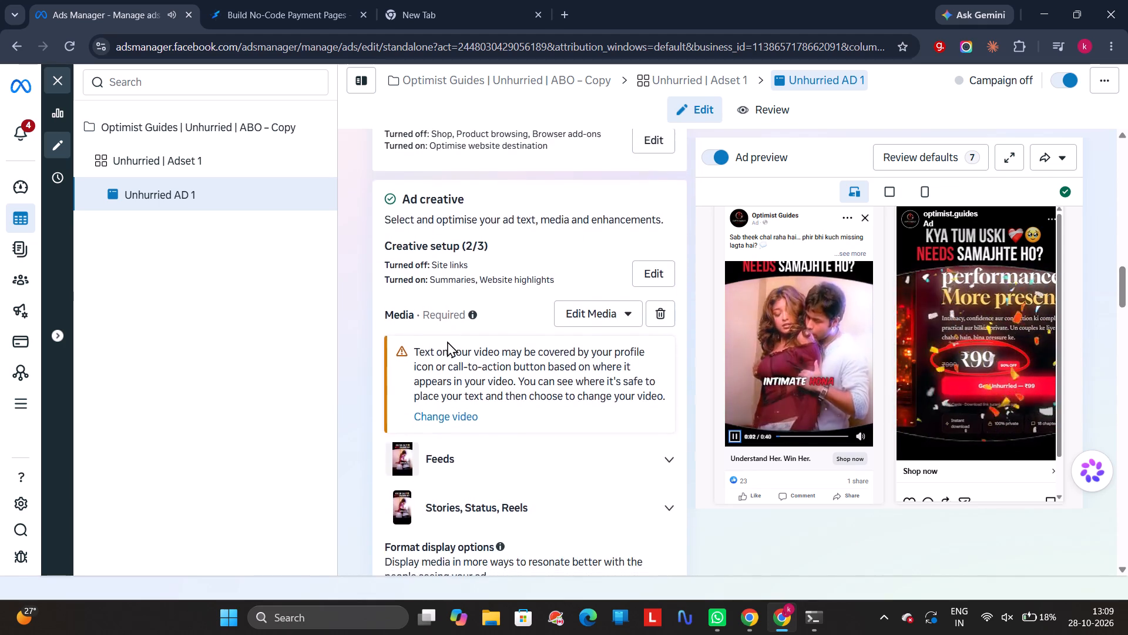
pyautogui.scroll(-1, 447, 341)
pyautogui.click(599, 228)
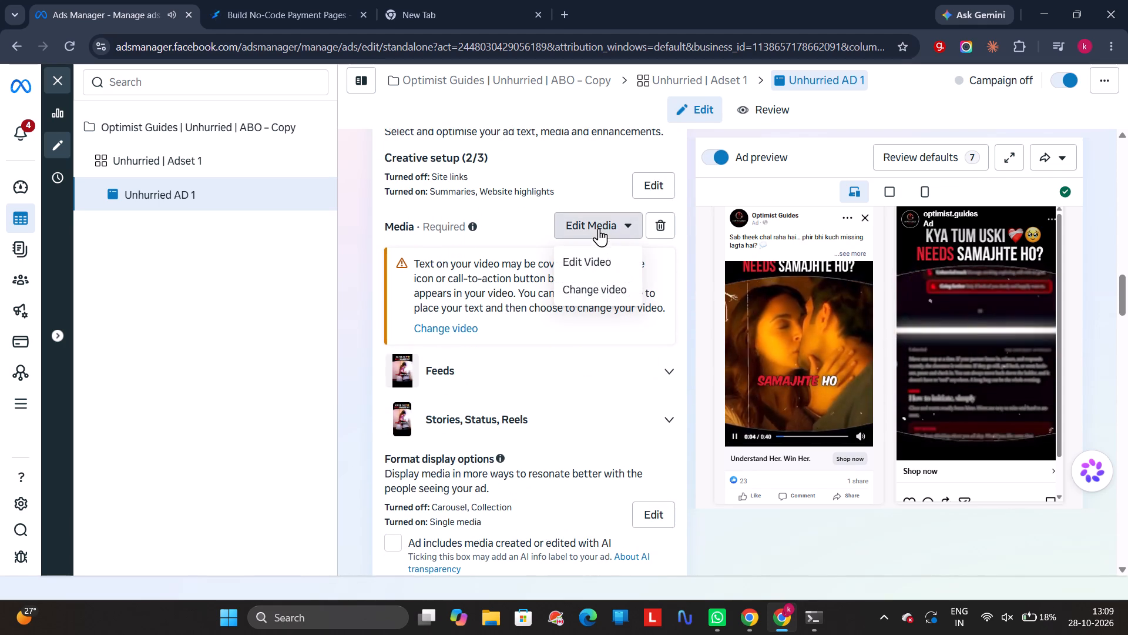
pyautogui.click(607, 294)
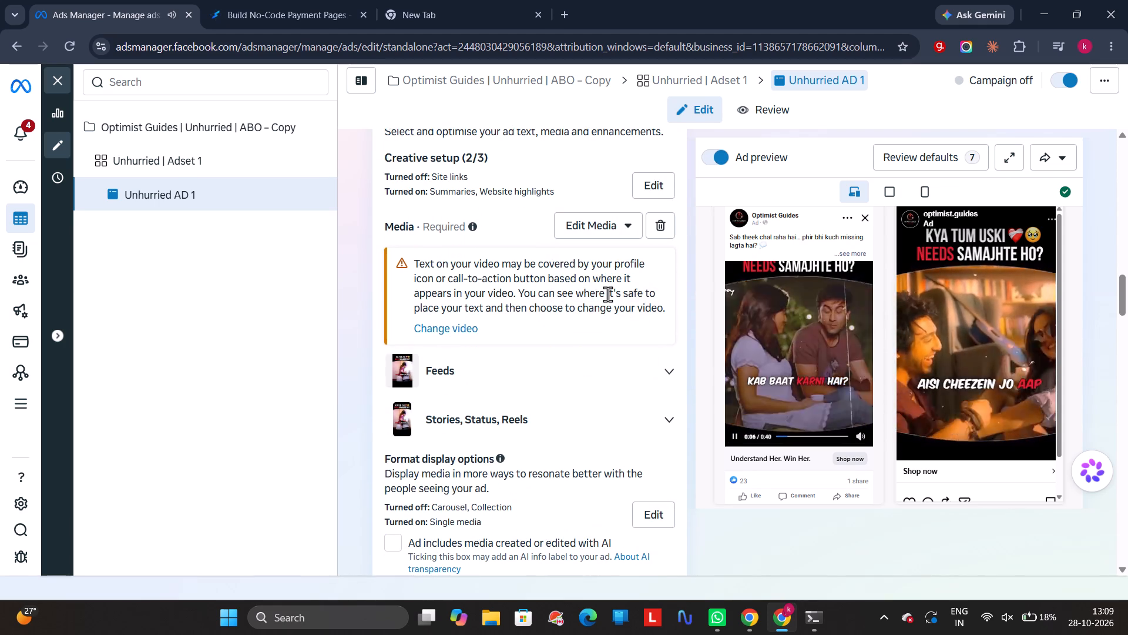
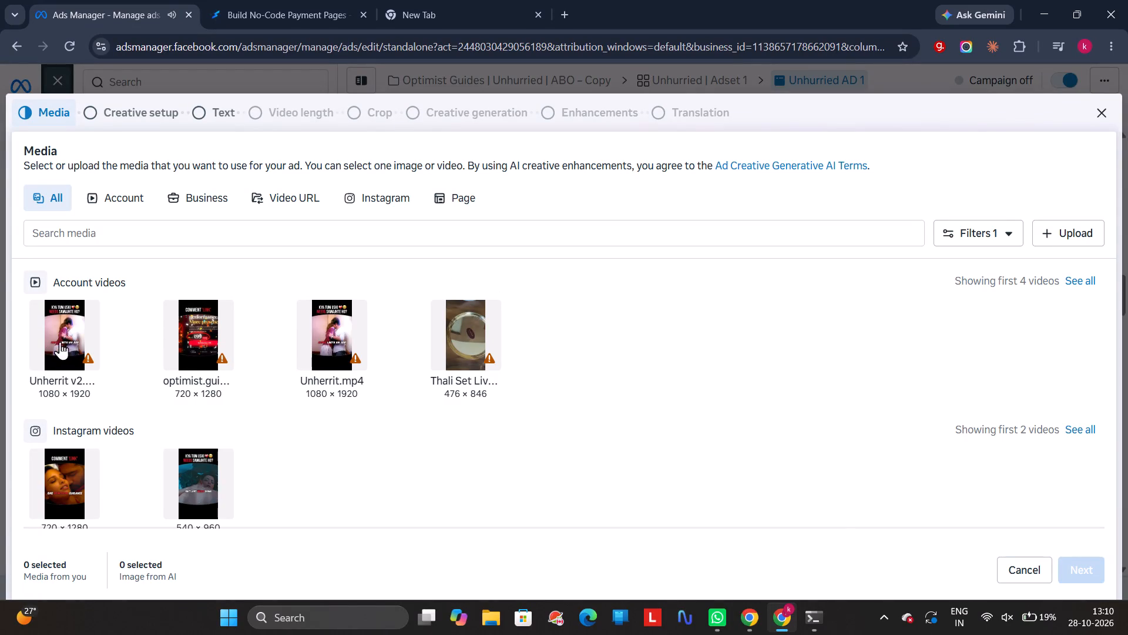
# Choose the 1080 × 1920 account video "Unherrit v2" as the ad's media and proceed to creative setup.
pyautogui.click(75, 338)
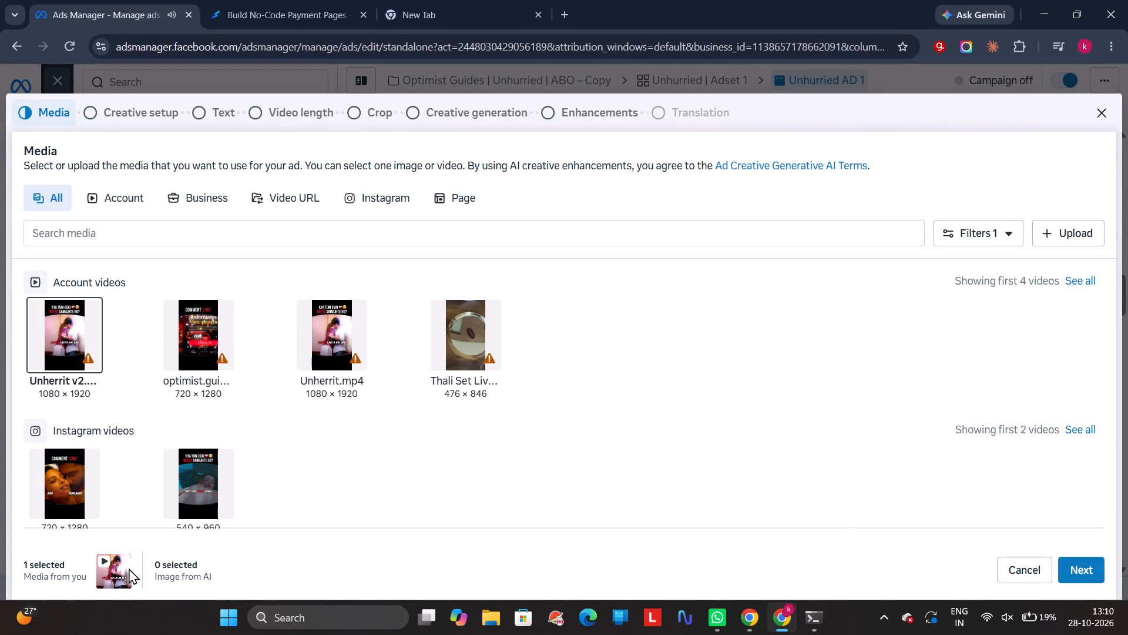
pyautogui.click(1082, 575)
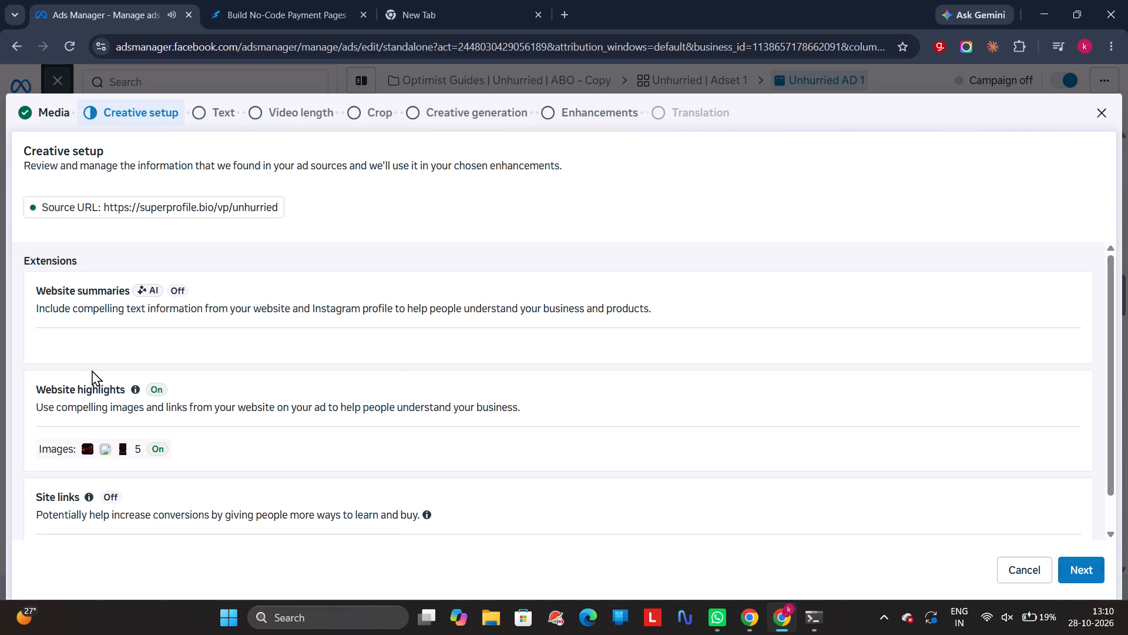
# Turn off all website images under Website highlights in the creative setup and proceed to the ad text.
pyautogui.click(163, 452)
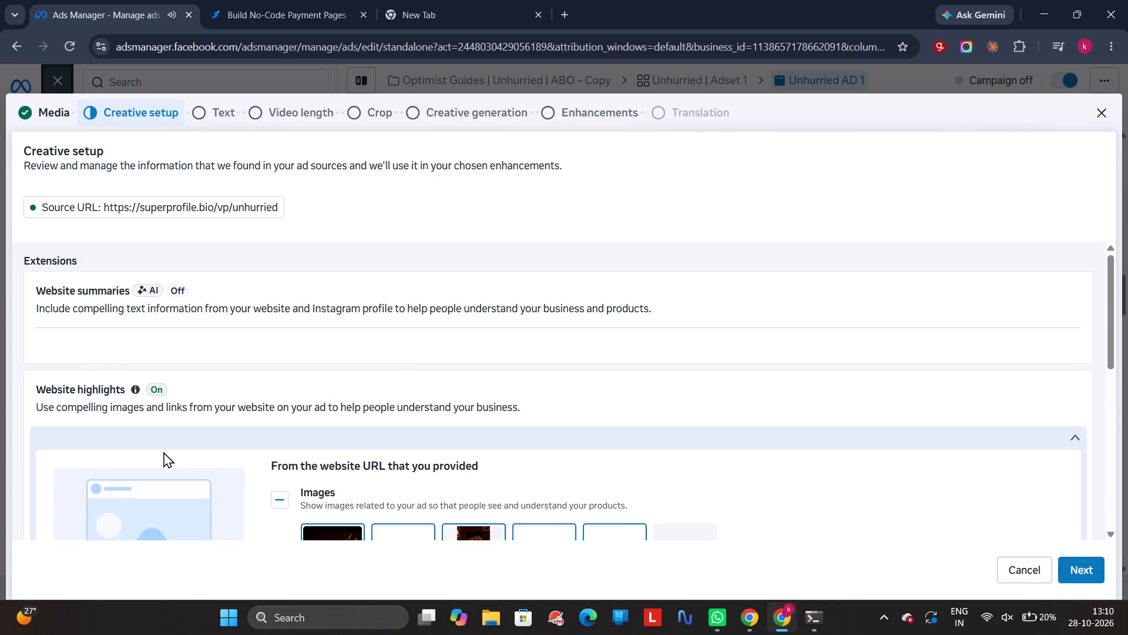
pyautogui.scroll(-6, 163, 452)
pyautogui.scroll(3, 163, 452)
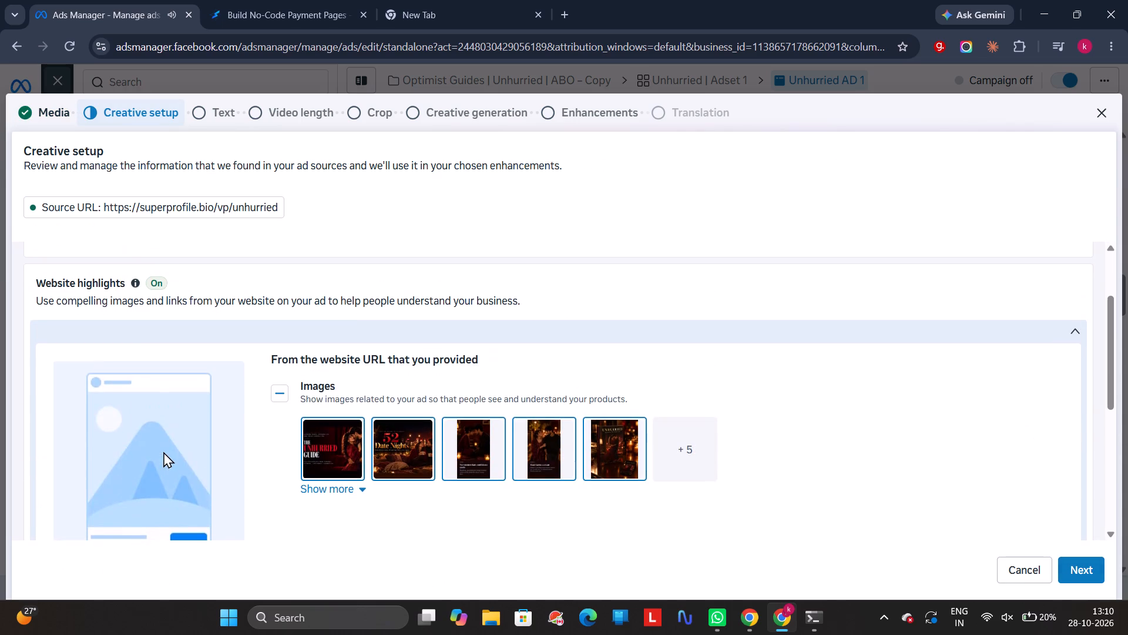
pyautogui.click(280, 394)
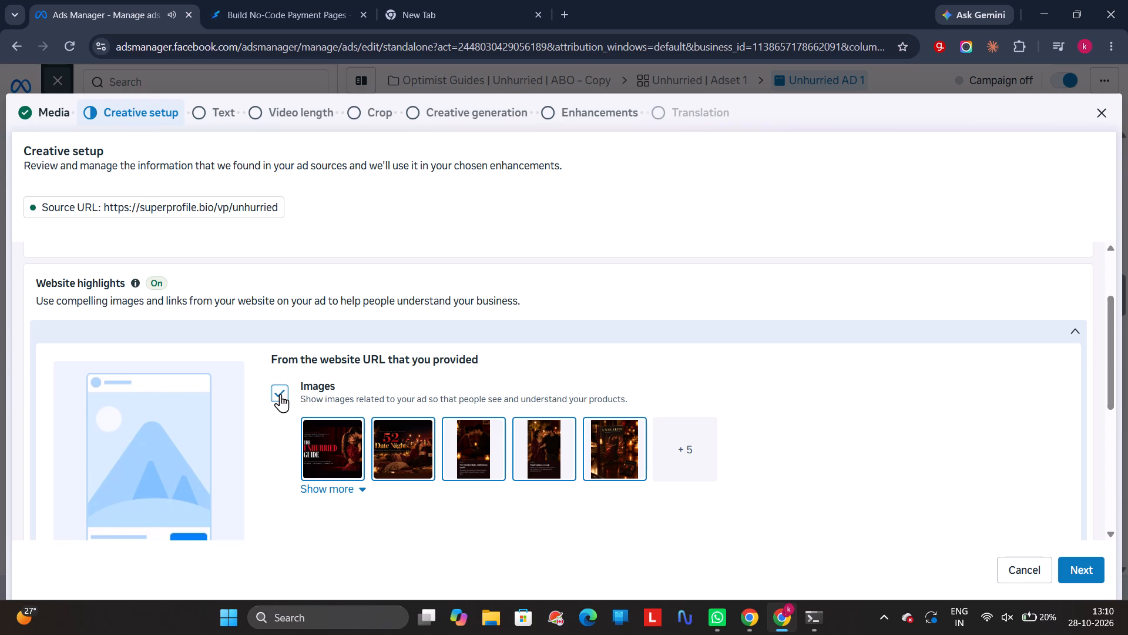
pyautogui.click(280, 394)
pyautogui.scroll(-5, 132, 321)
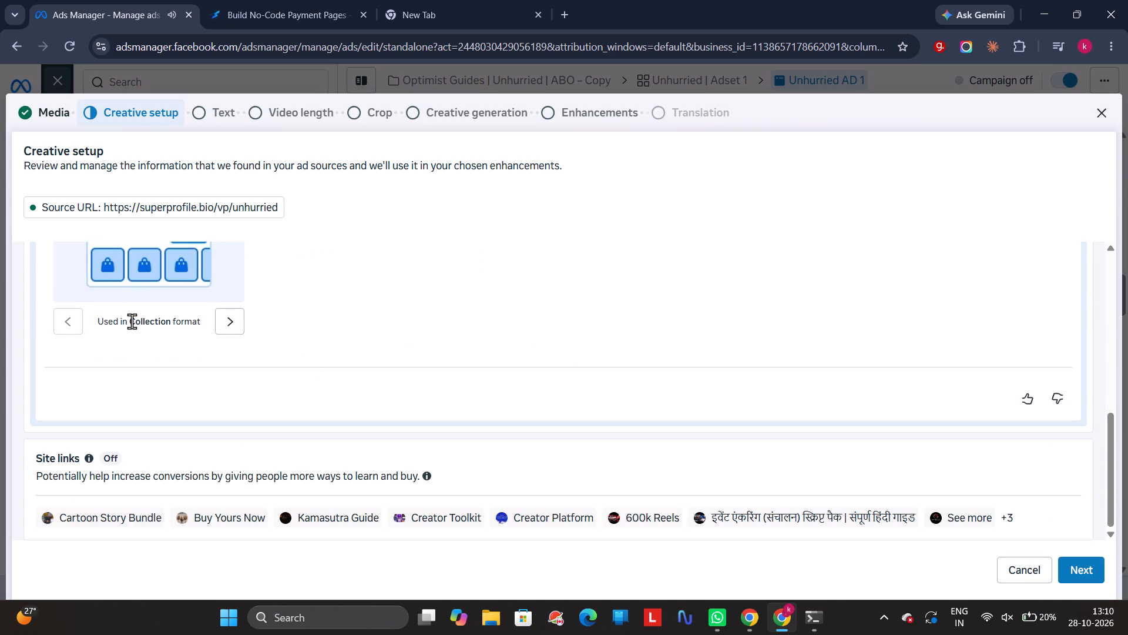
pyautogui.scroll(5, 337, 501)
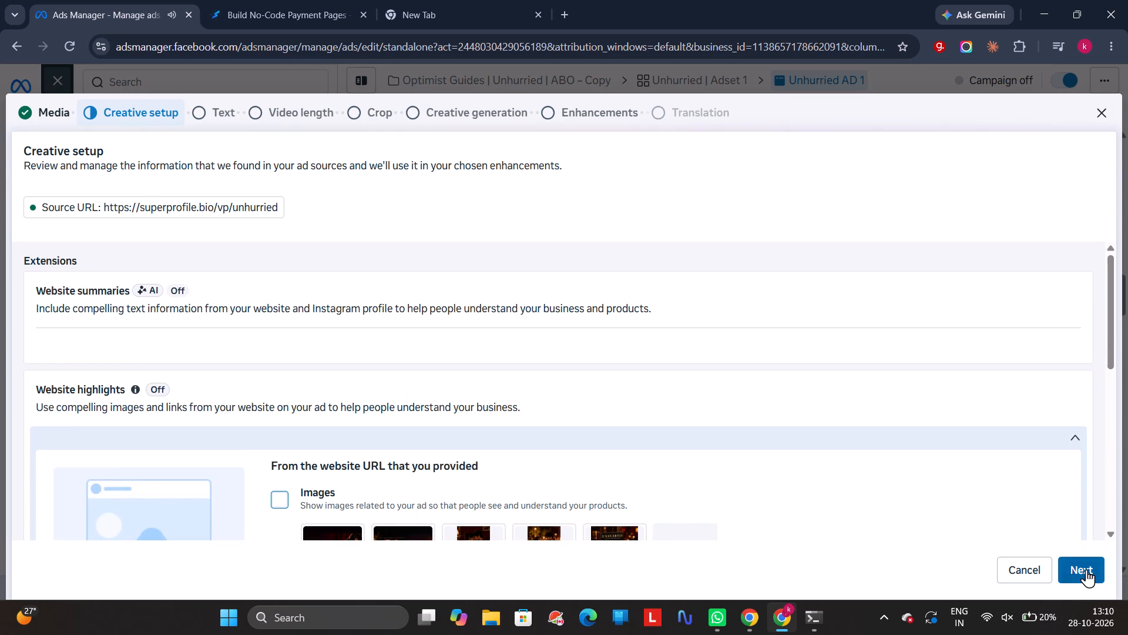
pyautogui.click(1086, 569)
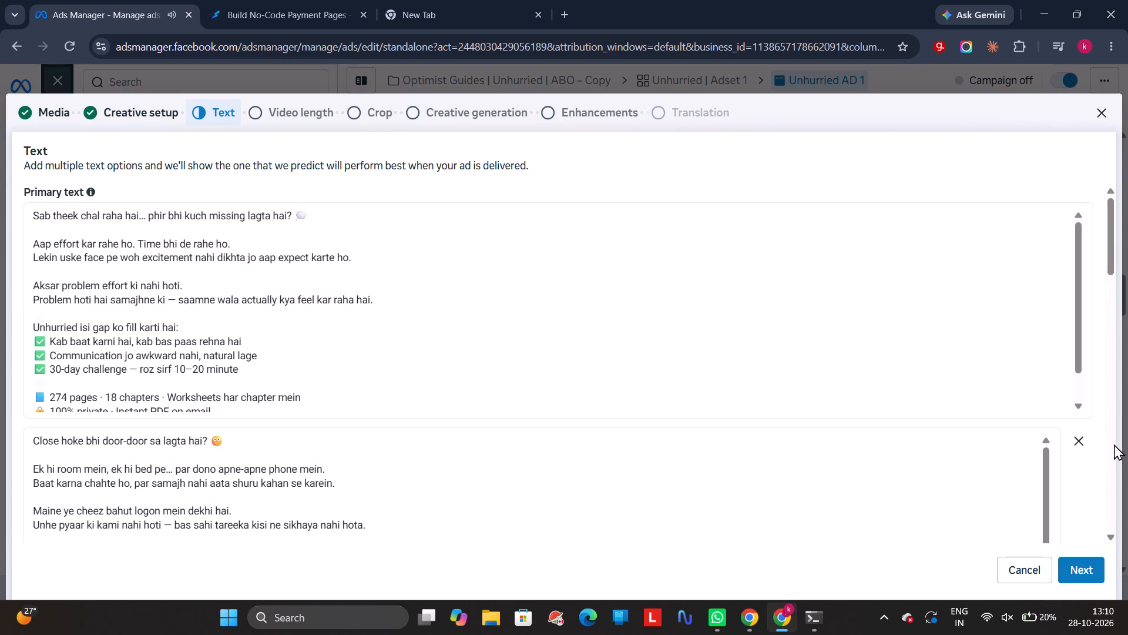
# Review the ad's text options, from the primary text variants to the headlines, description and call to action.
pyautogui.scroll(-7, 1109, 441)
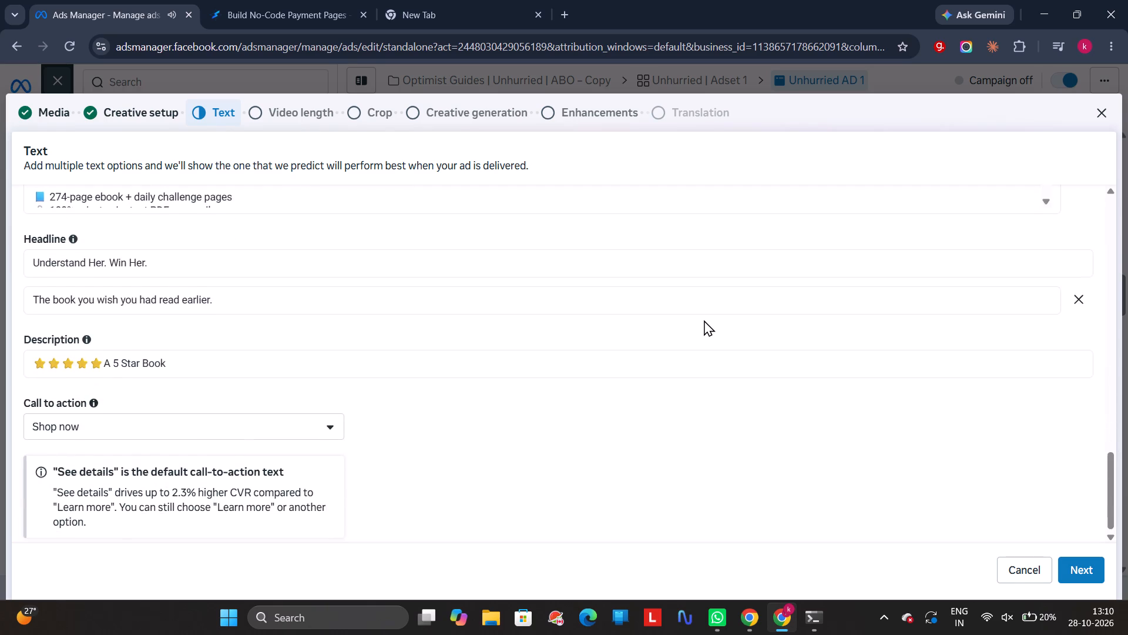
pyautogui.scroll(3, 704, 320)
pyautogui.scroll(-3, 561, 322)
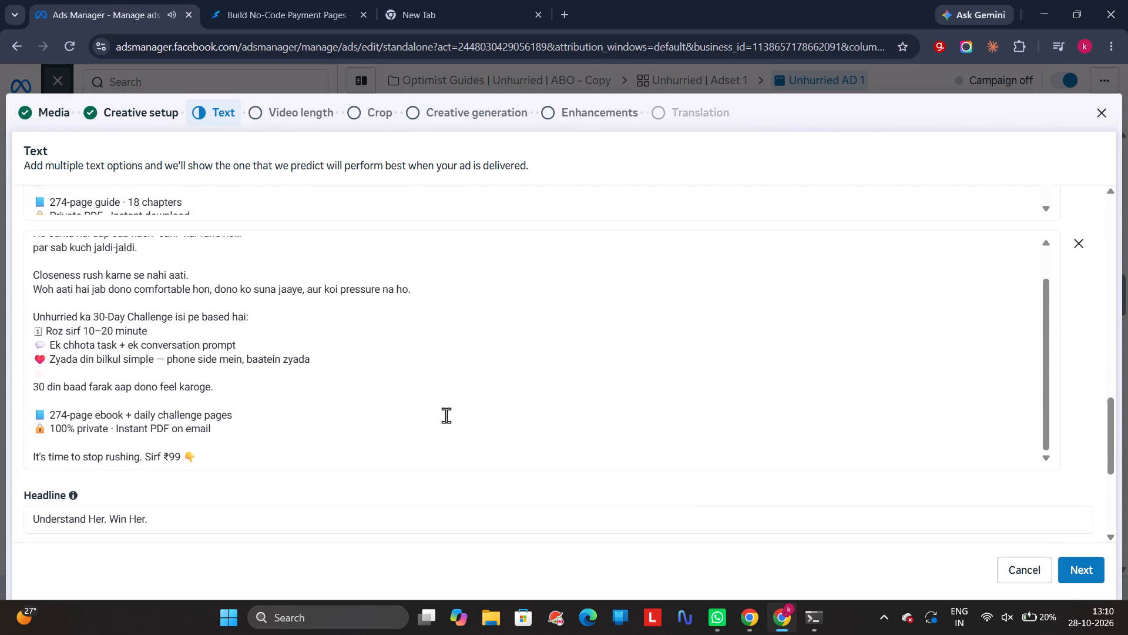
# Delete the closing line "It's time to stop rushing. Sirf ₹99" and the blank line above it from the fifth primary text.
pyautogui.click(176, 458)
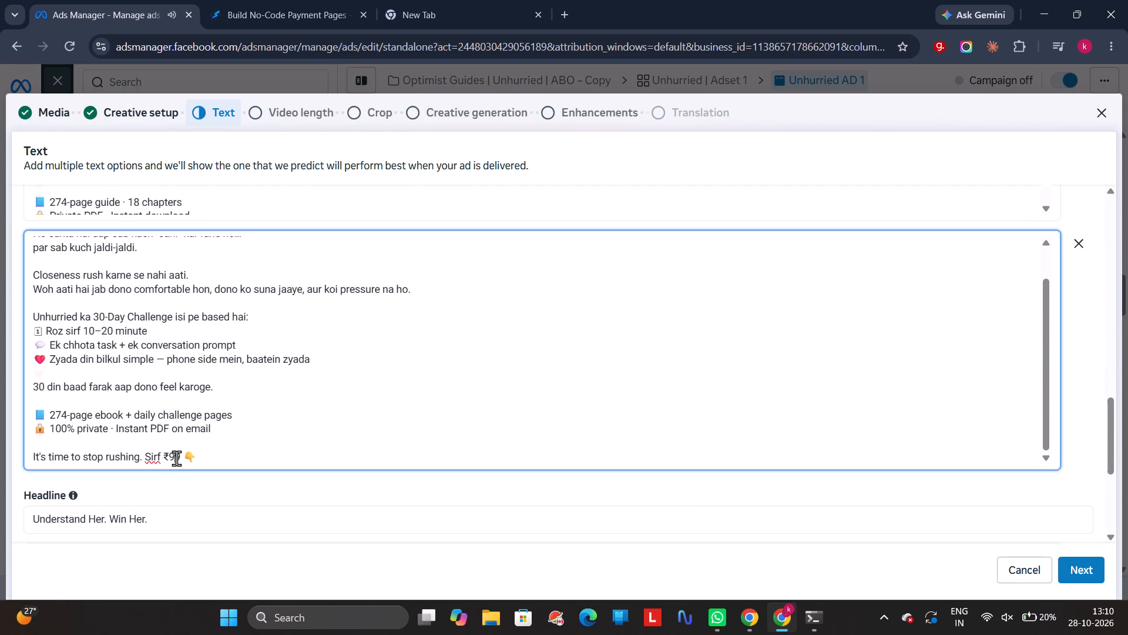
pyautogui.tripleClick(176, 458)
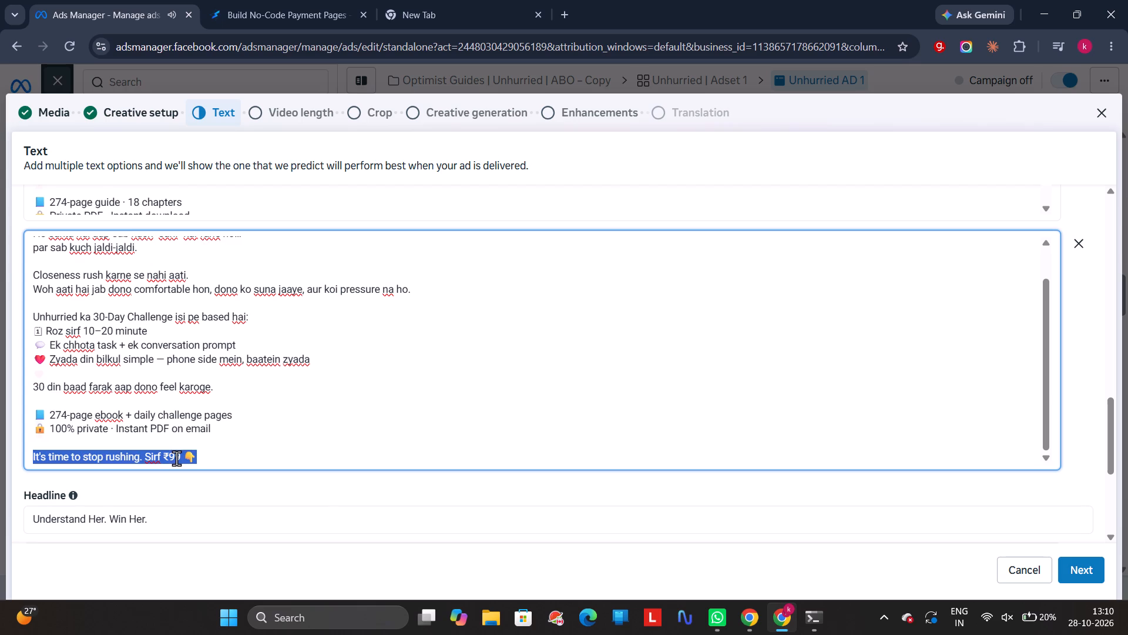
pyautogui.press('BackSpace')
pyautogui.press('BackSpace')
pyautogui.press('BackSpace')
# Delete the closing line "Sirf ₹99 – aaj hi shuru karo" and the blank line above it from the fourth primary text.
pyautogui.scroll(-3, 176, 458)
pyautogui.scroll(2, 176, 458)
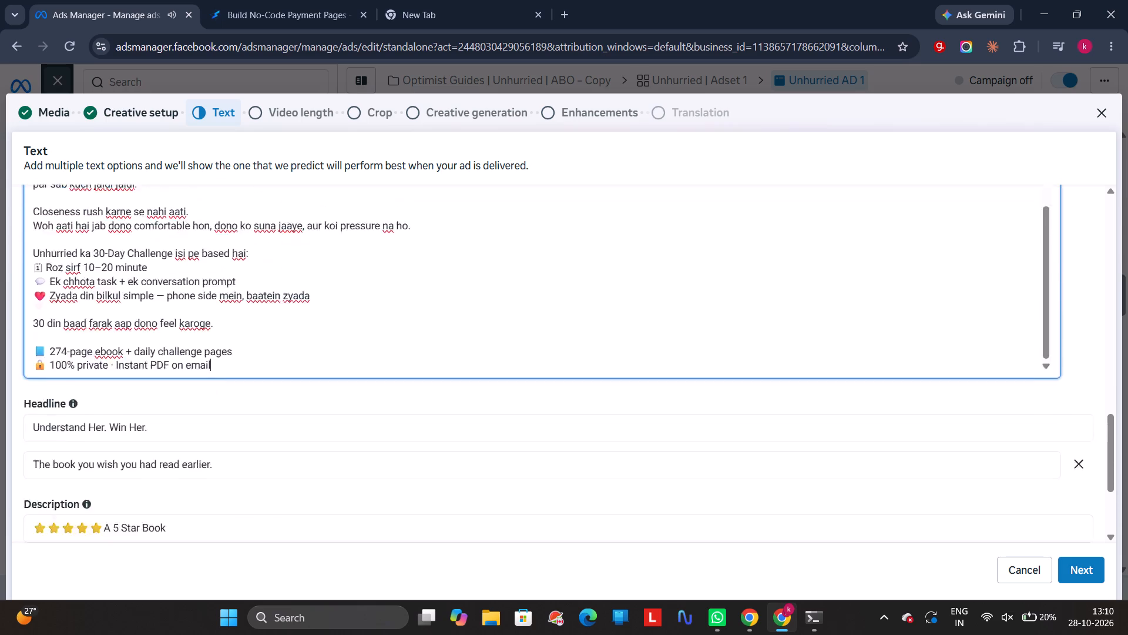
pyautogui.scroll(3, 176, 458)
pyautogui.scroll(1, 42, 288)
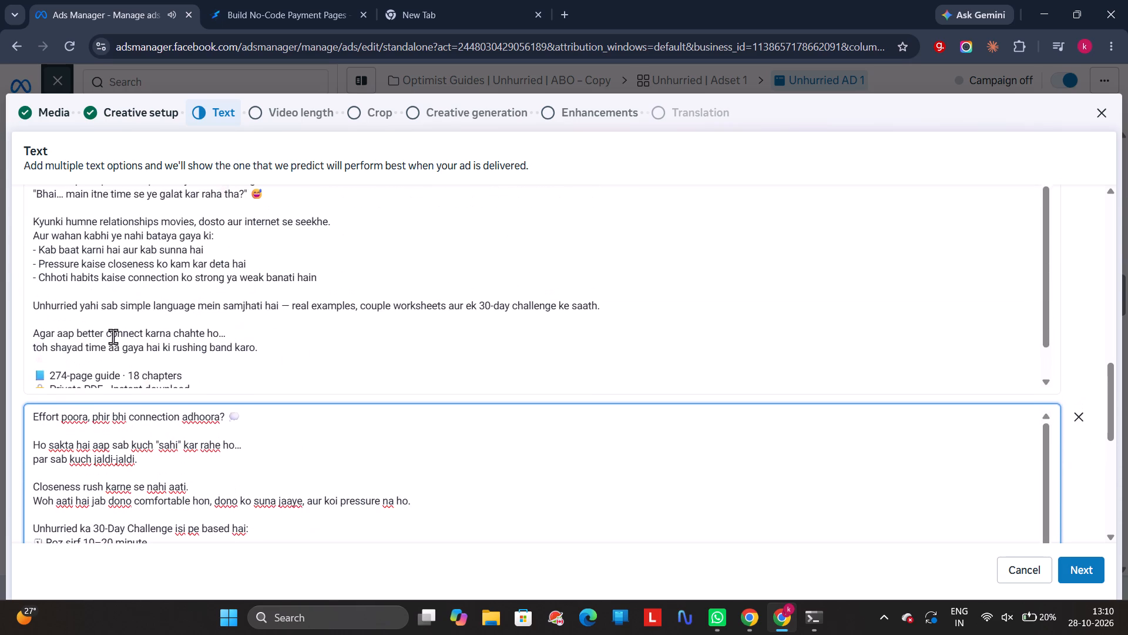
pyautogui.scroll(-3, 113, 336)
pyautogui.tripleClick(78, 383)
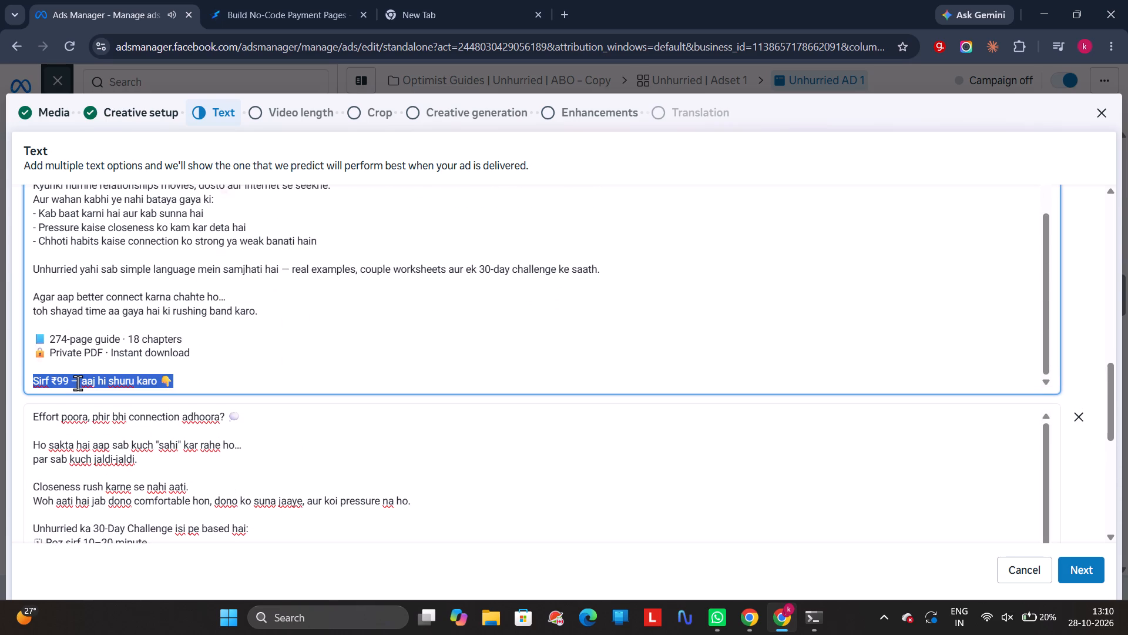
pyautogui.press('BackSpace')
pyautogui.press('BackSpace')
pyautogui.press('BackSpace')
# Delete the closing line "Launch price: ₹999 nahi, sirf ₹99" and the blank line above it from the third primary text.
pyautogui.scroll(5, 78, 383)
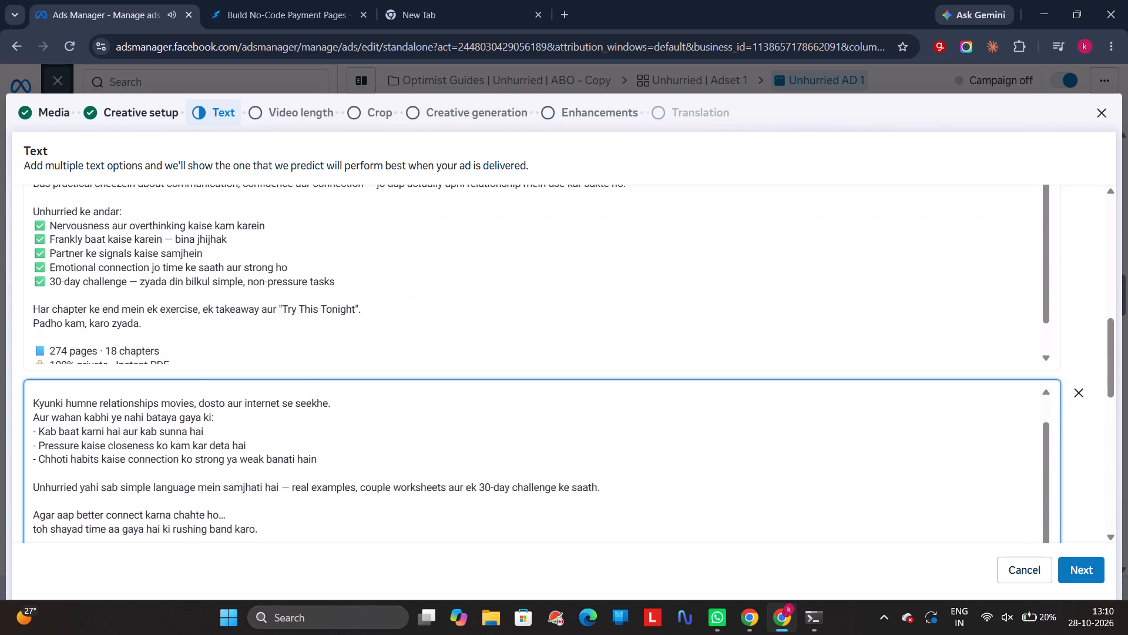
pyautogui.scroll(-3, 171, 325)
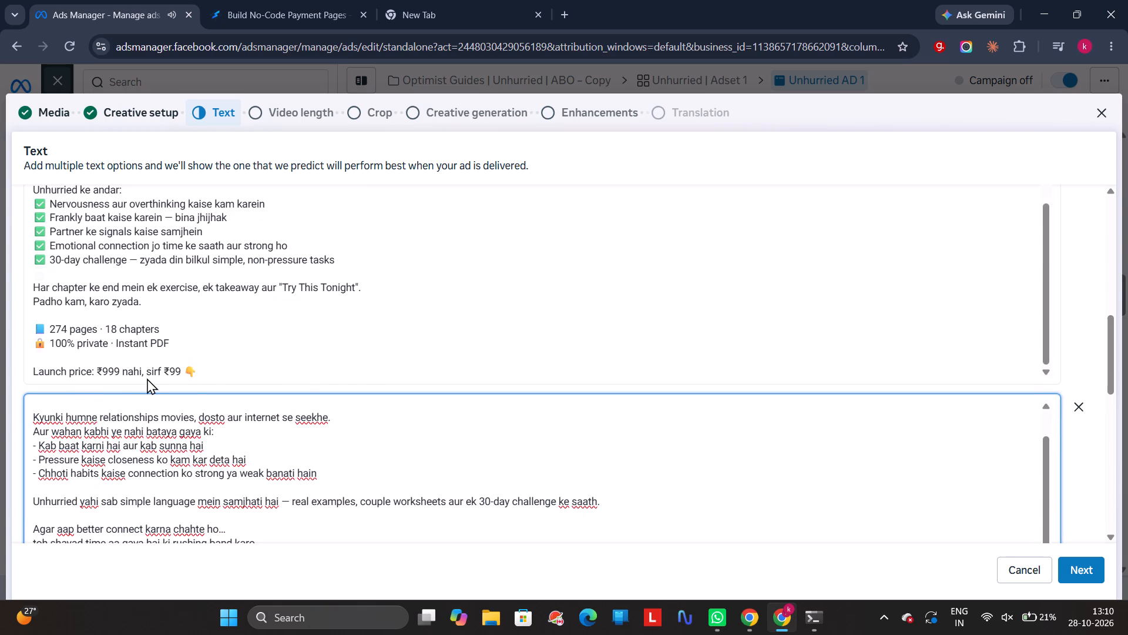
pyautogui.tripleClick(126, 370)
pyautogui.press('BackSpace')
pyautogui.press('BackSpace')
pyautogui.press('BackSpace')
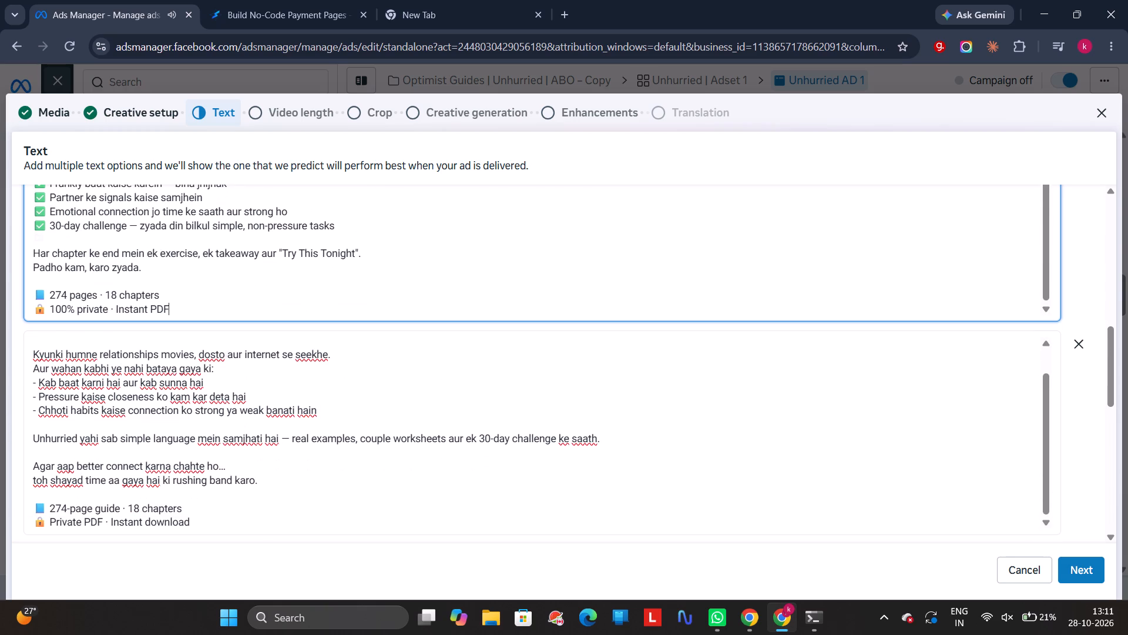
# Delete the closing line "Sirf ₹99 — limited launch offer" and the blank line above it from the second primary text.
pyautogui.scroll(7, 126, 370)
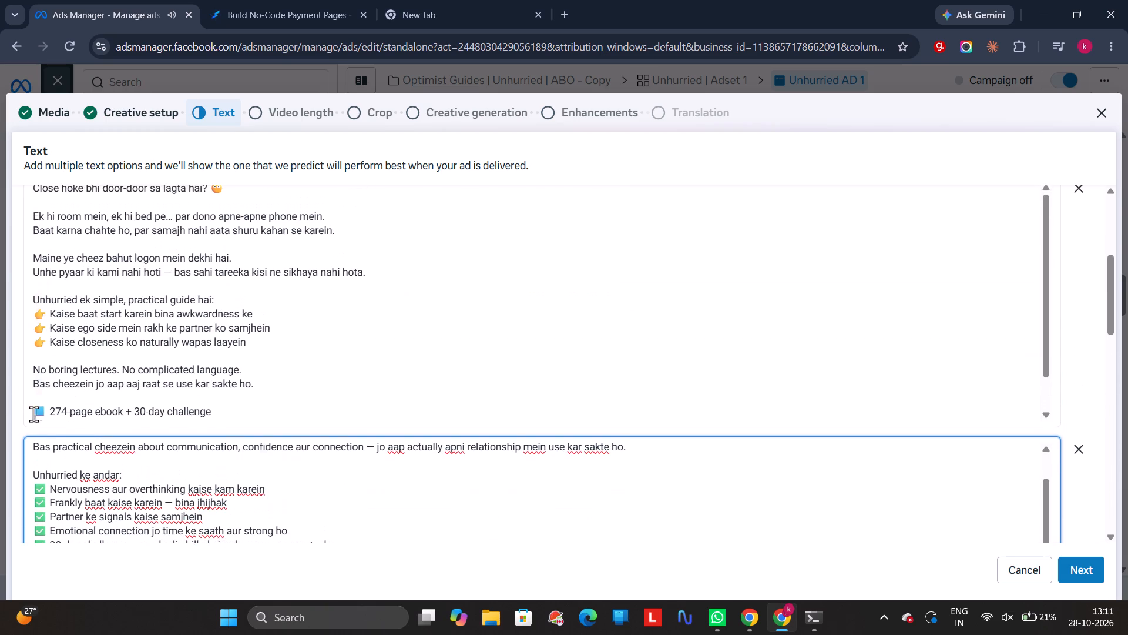
pyautogui.scroll(-3, 84, 399)
pyautogui.tripleClick(123, 417)
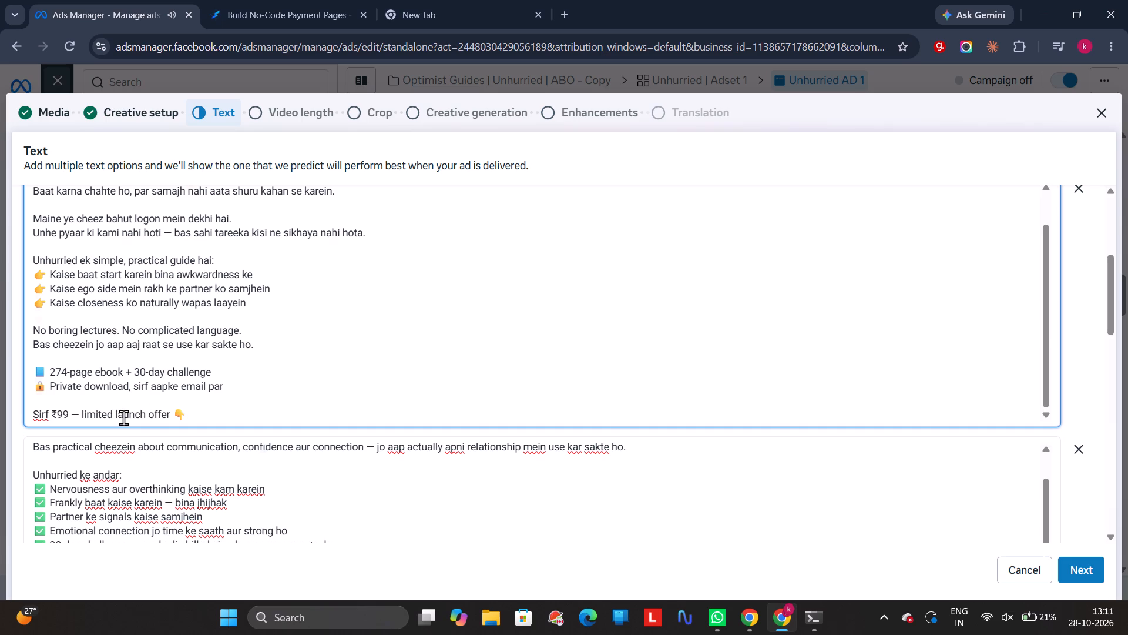
pyautogui.press('BackSpace')
pyautogui.press('BackSpace')
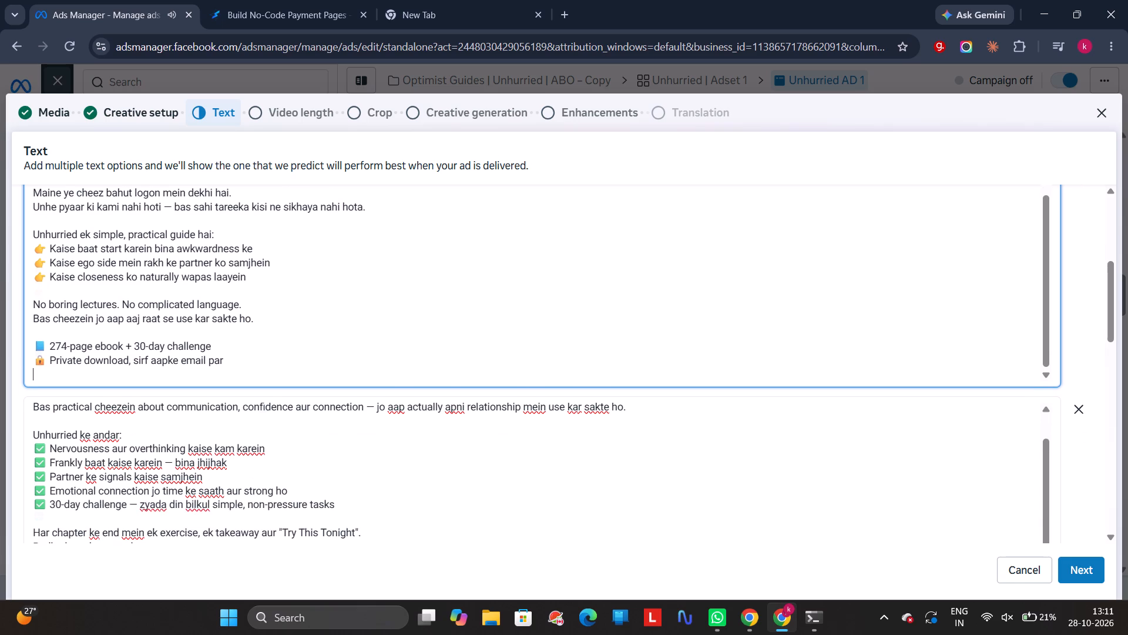
pyautogui.press('BackSpace')
# Delete the closing line "It's time to stop rushing. Launch price sirf ₹99" from the first primary text and continue to the video length stage.
pyautogui.scroll(4, 123, 417)
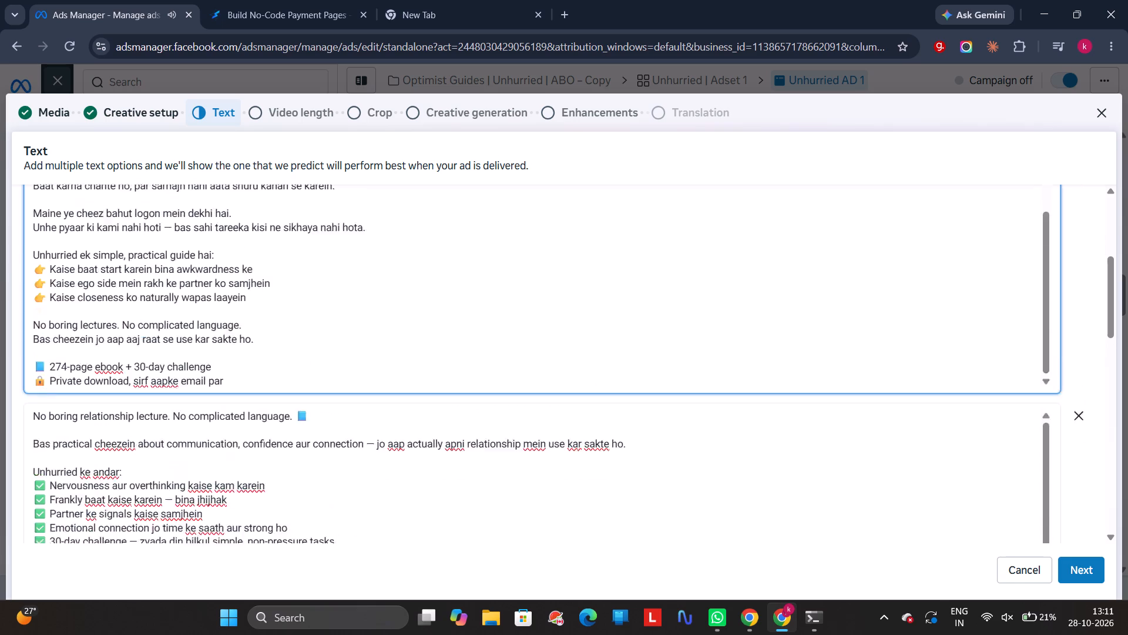
pyautogui.scroll(3, 123, 417)
pyautogui.scroll(-2, 105, 366)
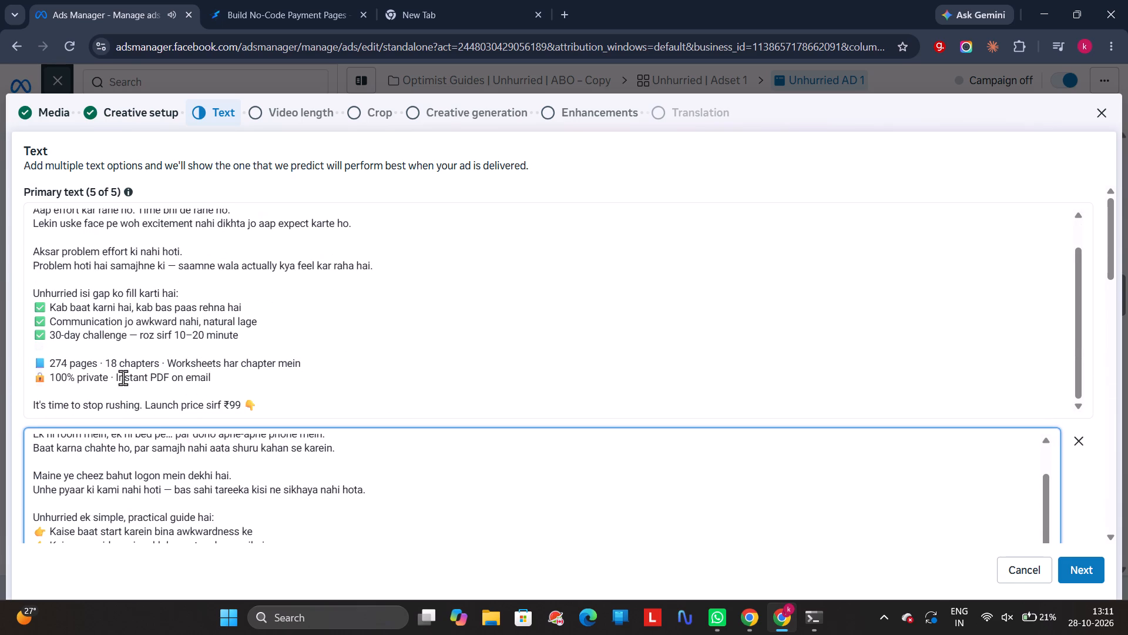
pyautogui.tripleClick(145, 406)
pyautogui.press('BackSpace')
pyautogui.press('BackSpace')
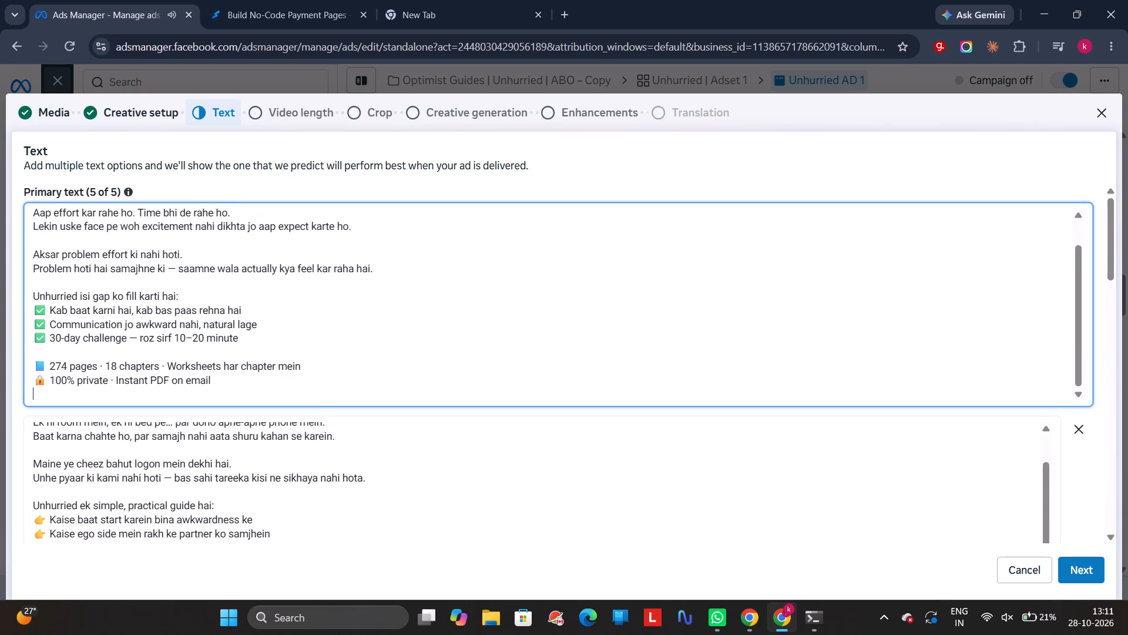
pyautogui.press('BackSpace')
pyautogui.scroll(6, 145, 406)
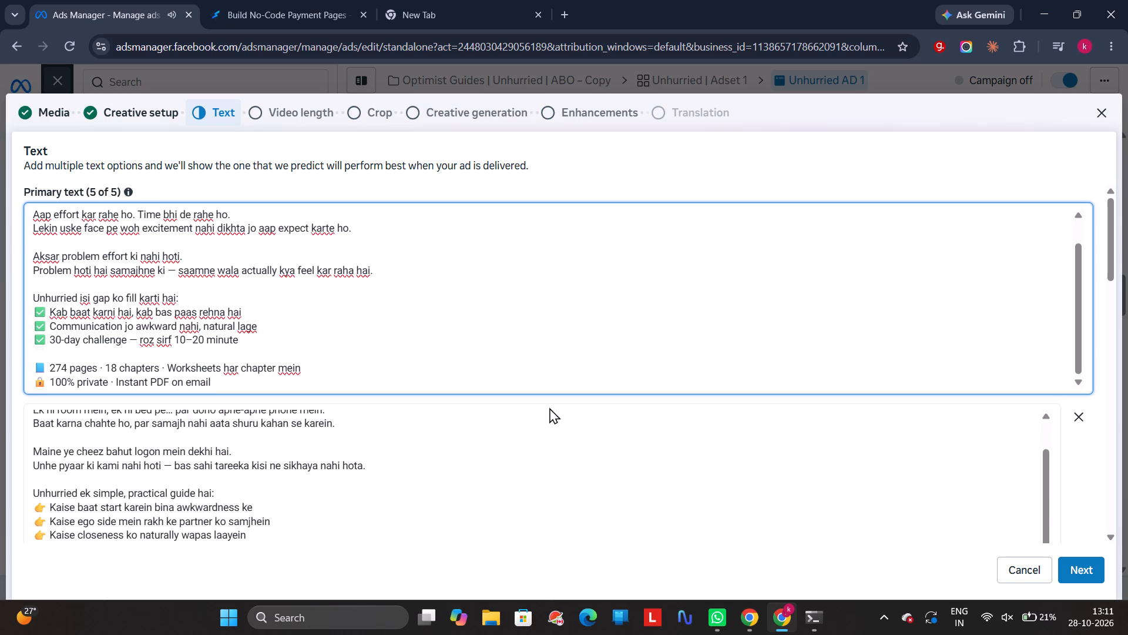
pyautogui.click(1079, 570)
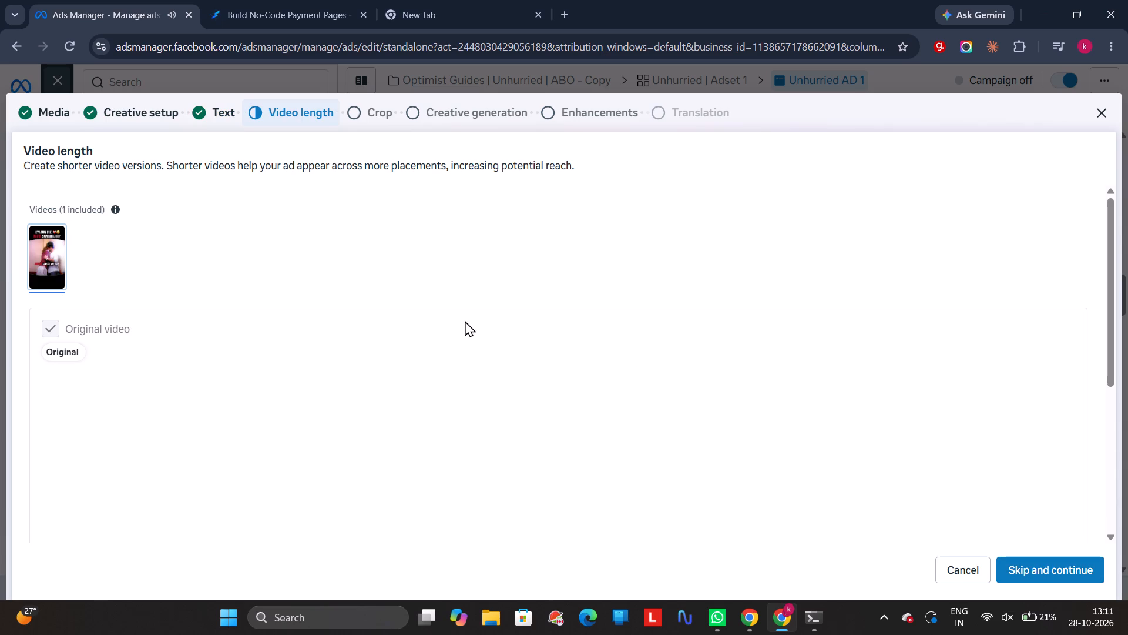
# Play the original ad video and skim through its timeline to check its content.
pyautogui.scroll(-2, 465, 320)
pyautogui.scroll(-2, 571, 436)
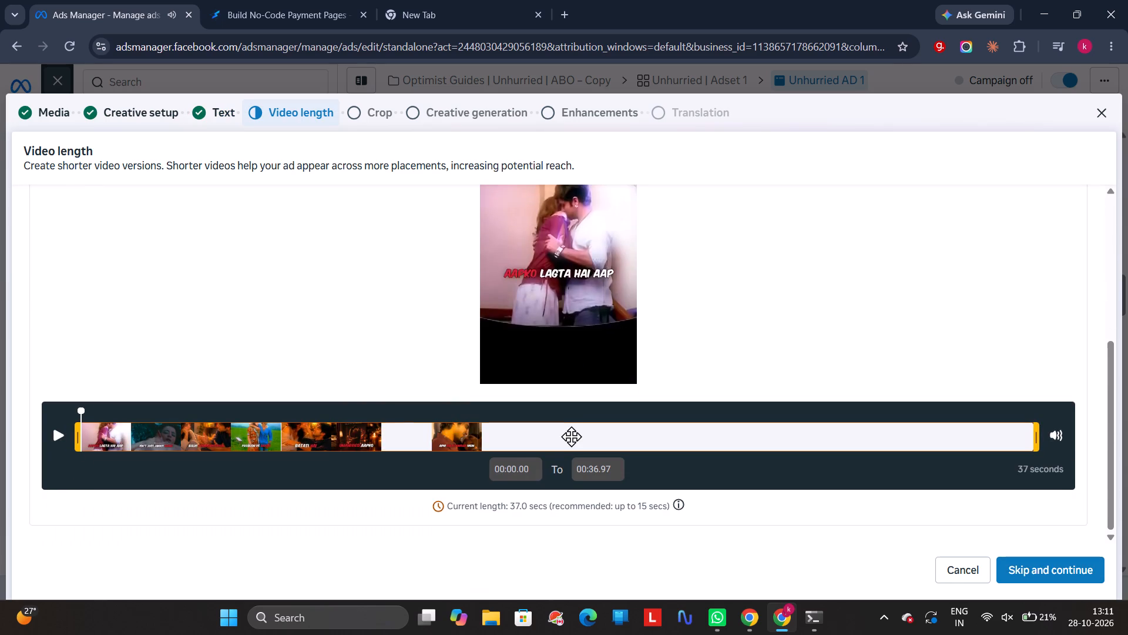
pyautogui.click(50, 436)
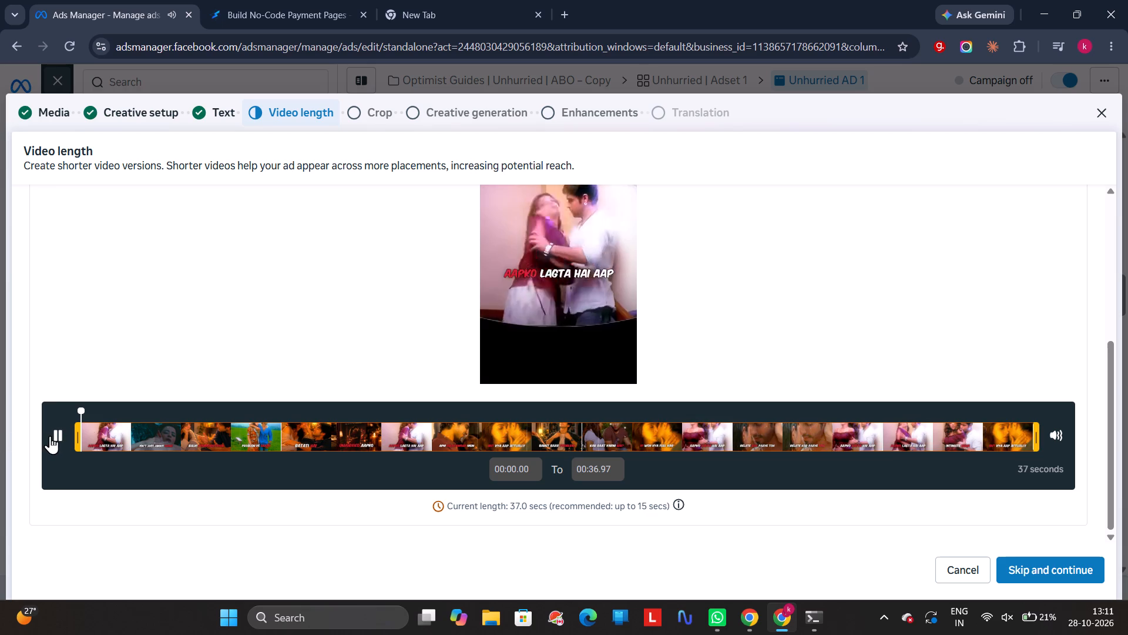
pyautogui.moveTo(110, 409); pyautogui.dragTo(481, 413)
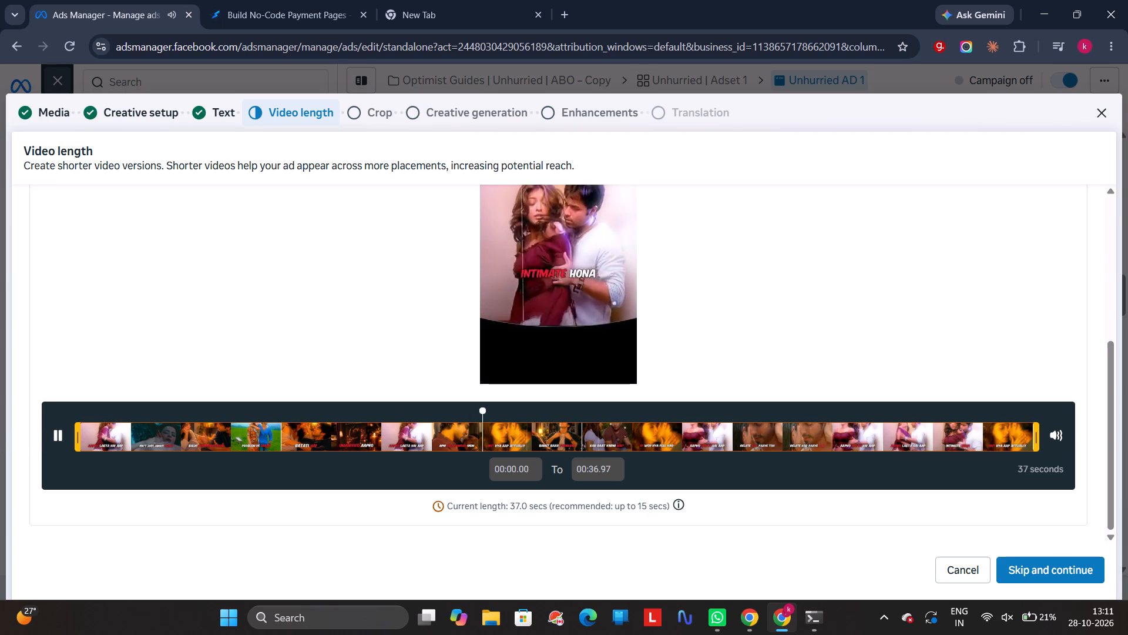
pyautogui.moveTo(481, 413); pyautogui.dragTo(525, 417)
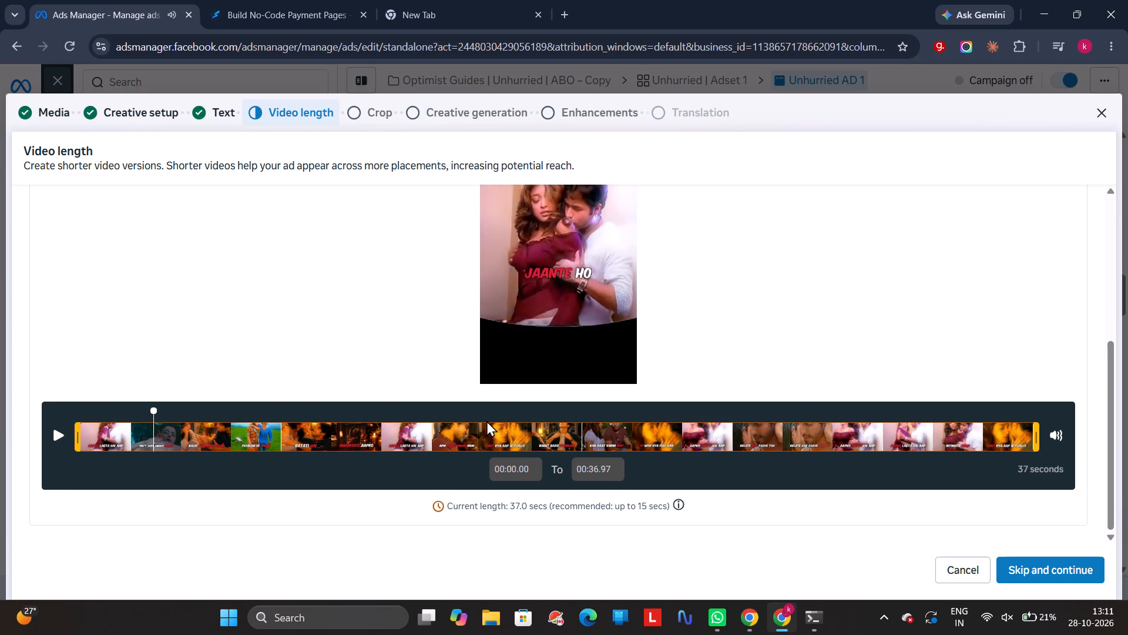
pyautogui.click(482, 427)
pyautogui.press('space')
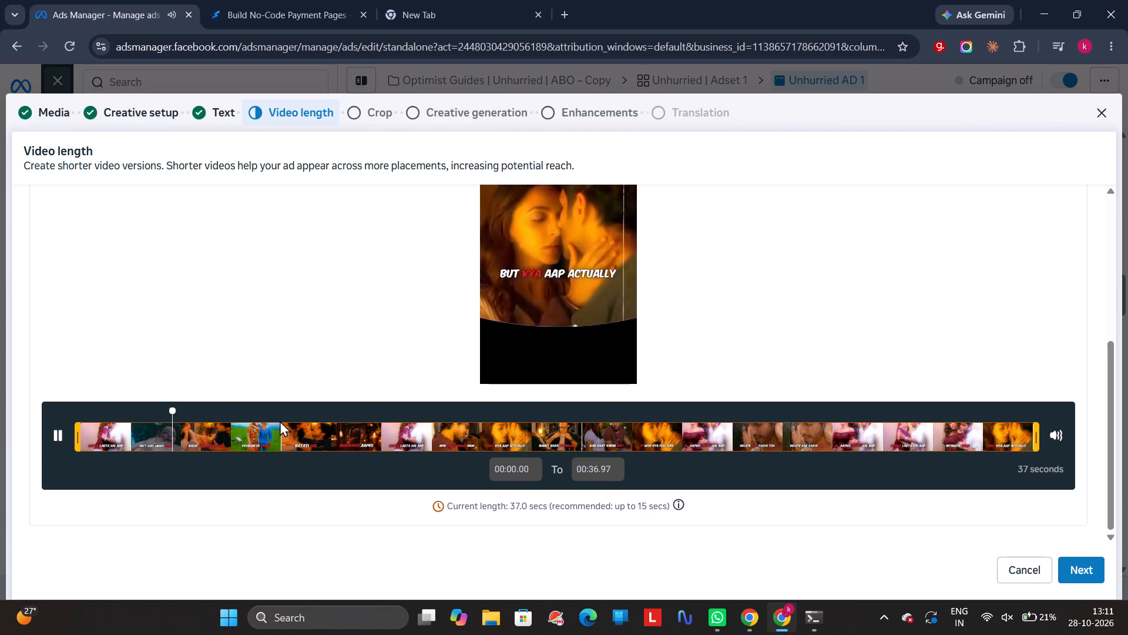
pyautogui.moveTo(193, 409); pyautogui.dragTo(357, 423)
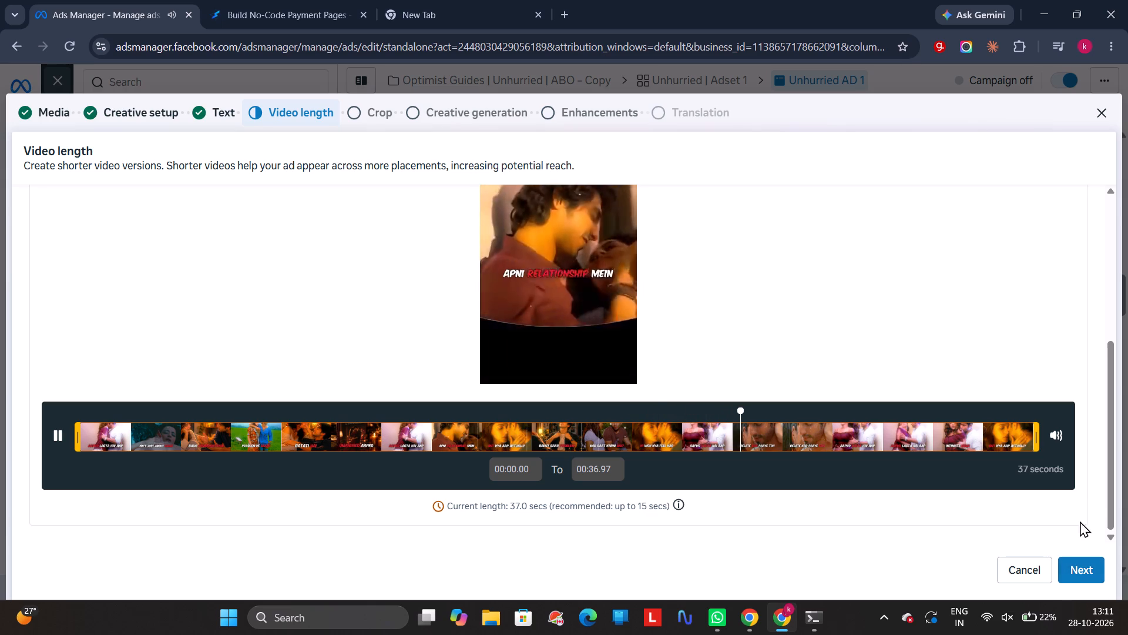
pyautogui.scroll(-2, 988, 454)
pyautogui.scroll(6, 988, 454)
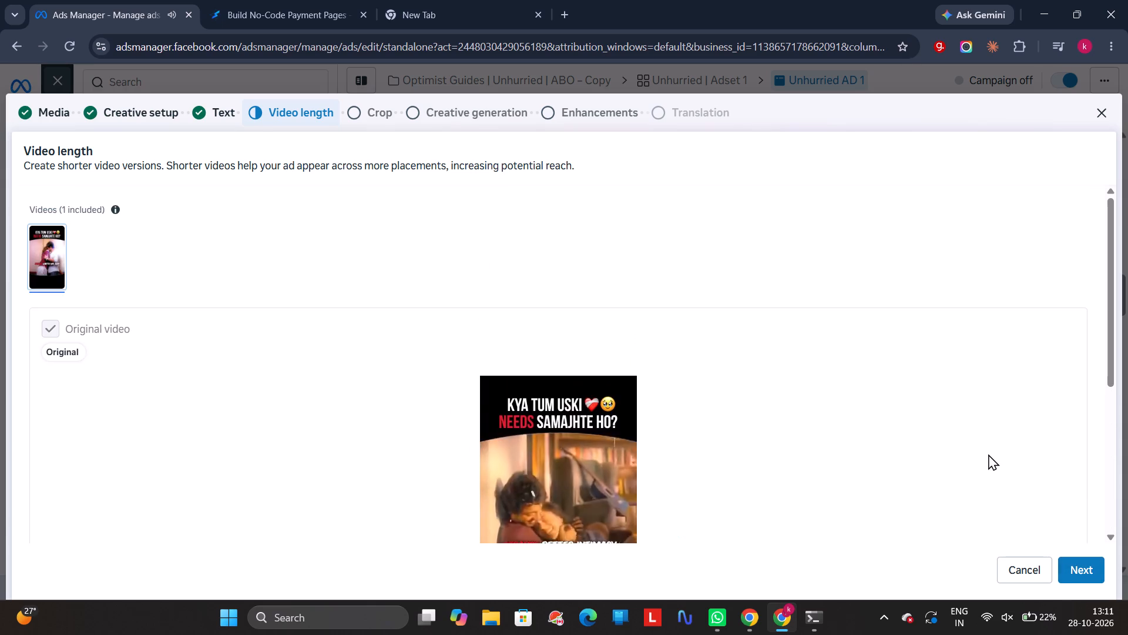
pyautogui.scroll(-4, 988, 454)
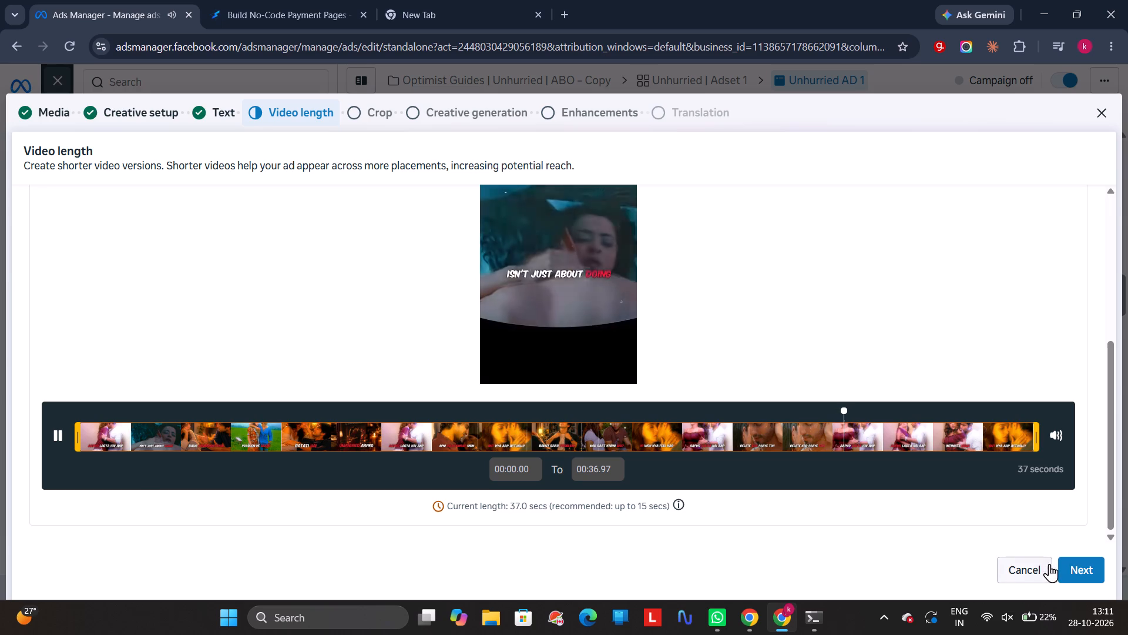
# Finish the creative setup, keeping the original video length and existing crops, with no AI-generated media selected and all enhancements off.
pyautogui.click(1078, 567)
pyautogui.scroll(-6, 763, 402)
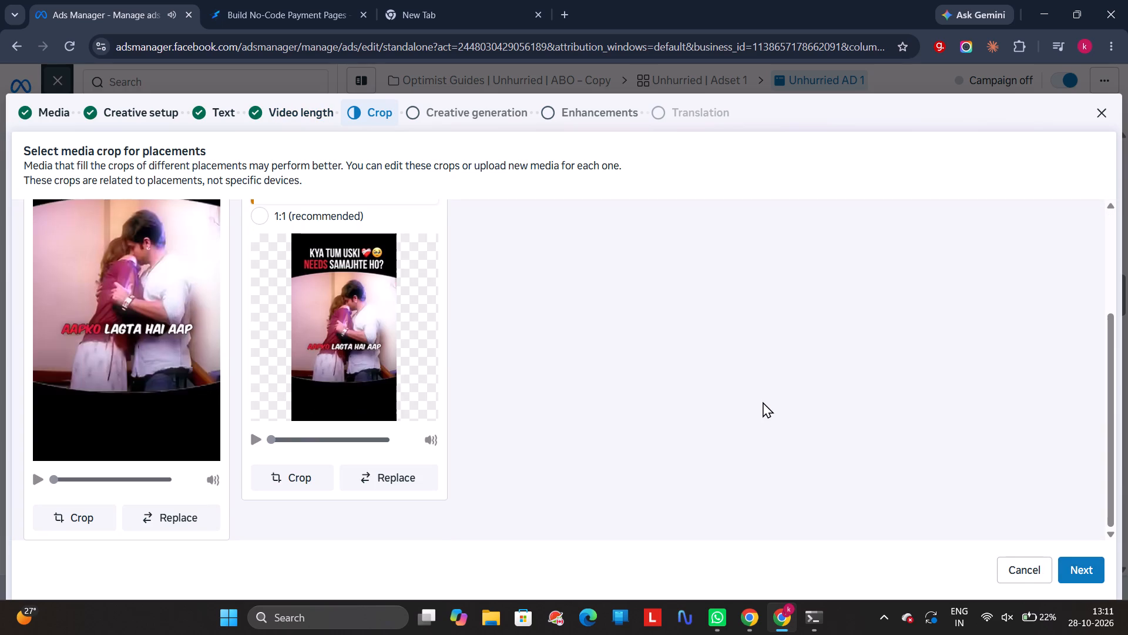
pyautogui.click(1076, 573)
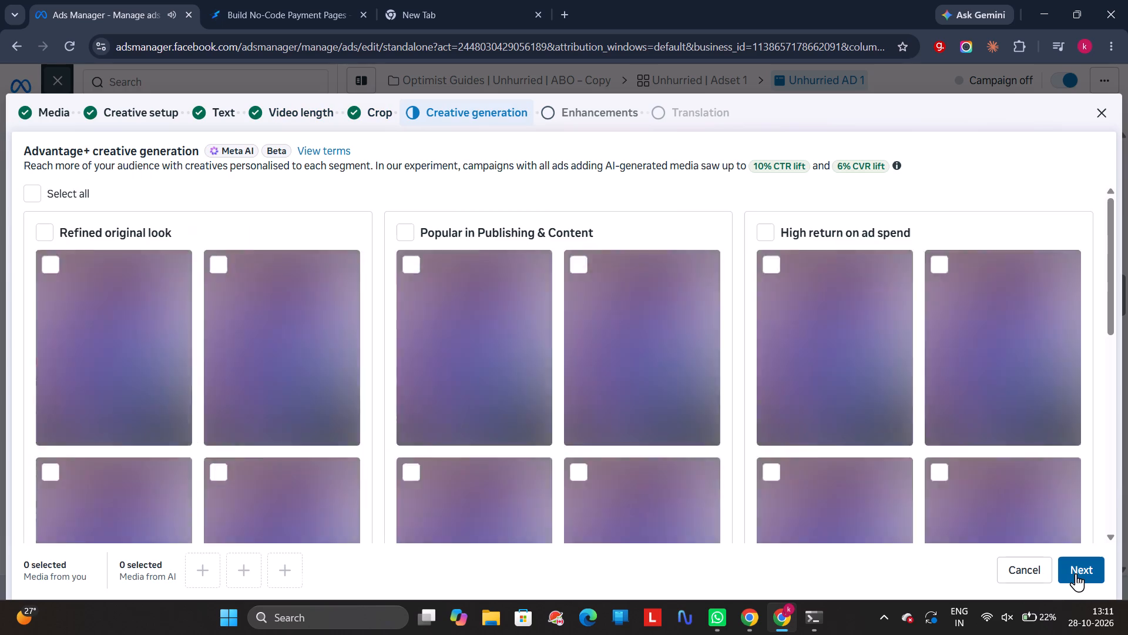
pyautogui.click(1076, 573)
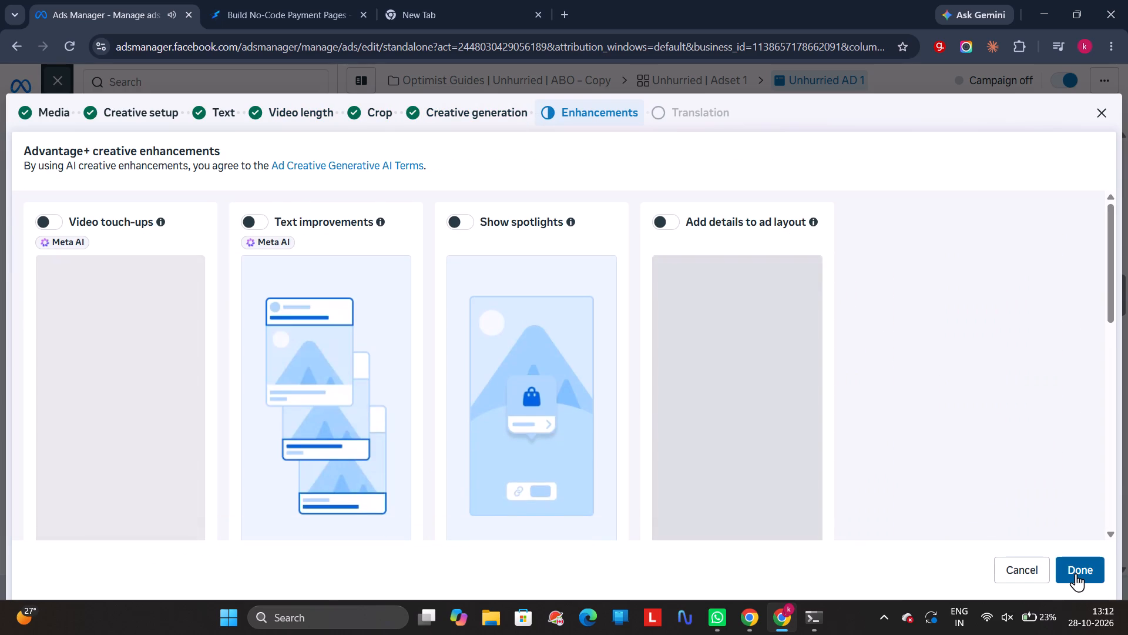
pyautogui.scroll(-5, 1001, 420)
pyautogui.scroll(7, 1001, 420)
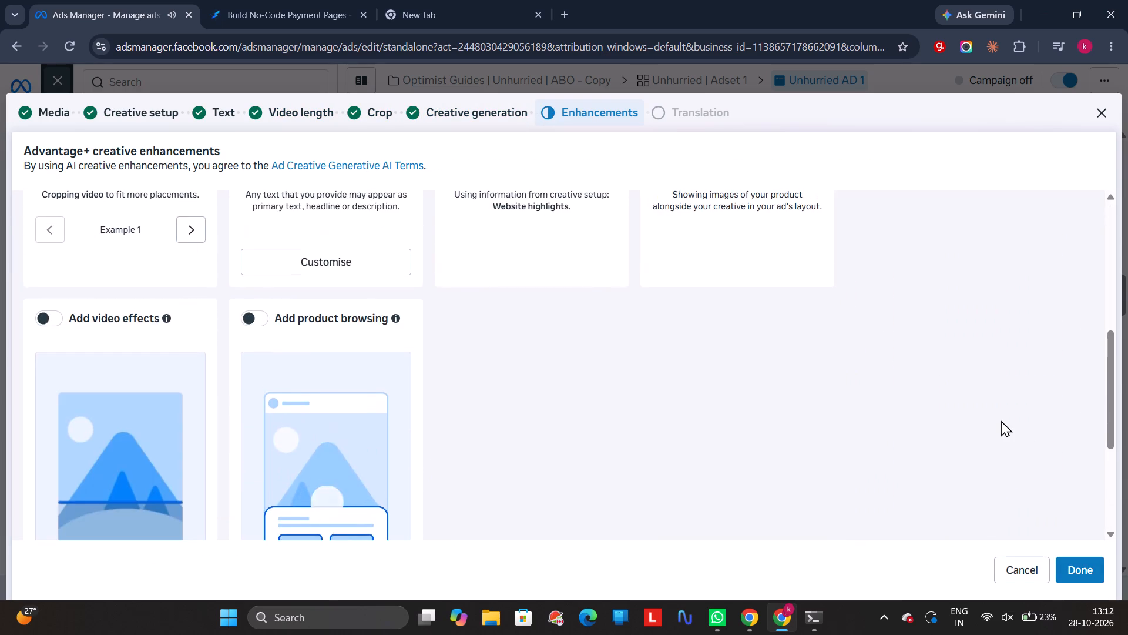
pyautogui.scroll(3, 1001, 420)
pyautogui.click(1085, 577)
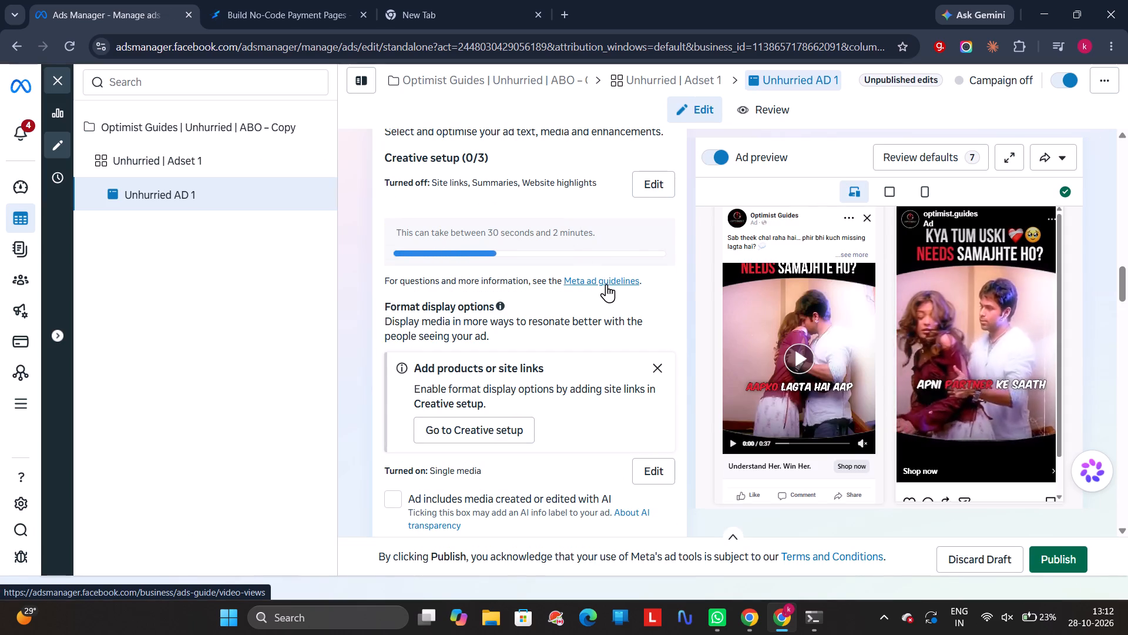
# Review the edited ad's settings, including creative source, primary texts, tracking, creative testing, headlines, description and call to action.
pyautogui.scroll(6, 606, 284)
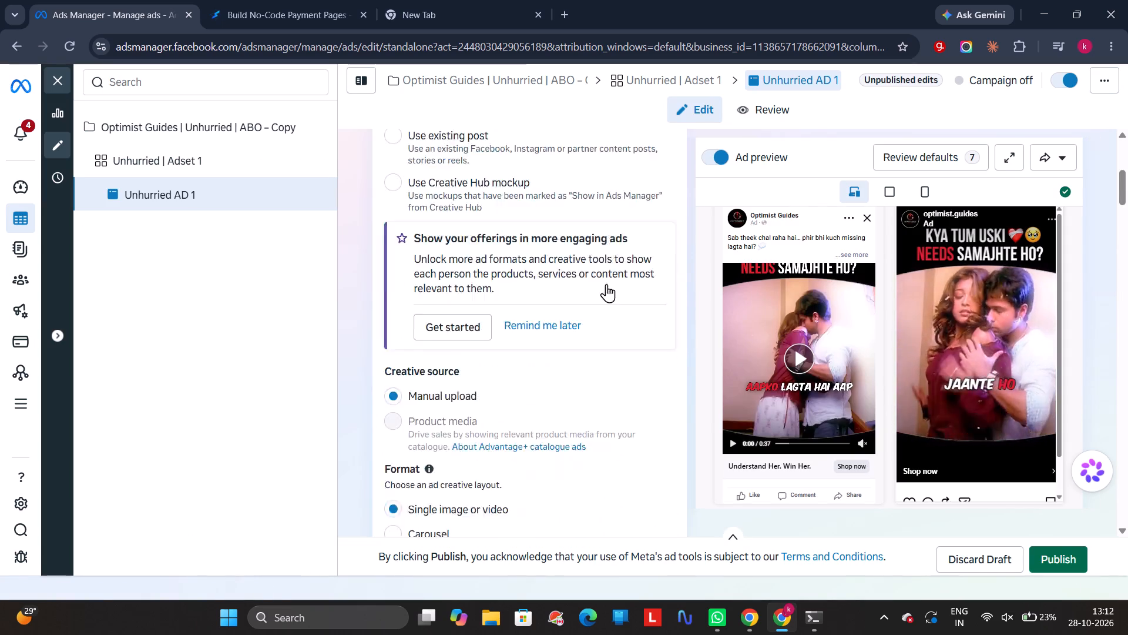
pyautogui.scroll(-12, 606, 284)
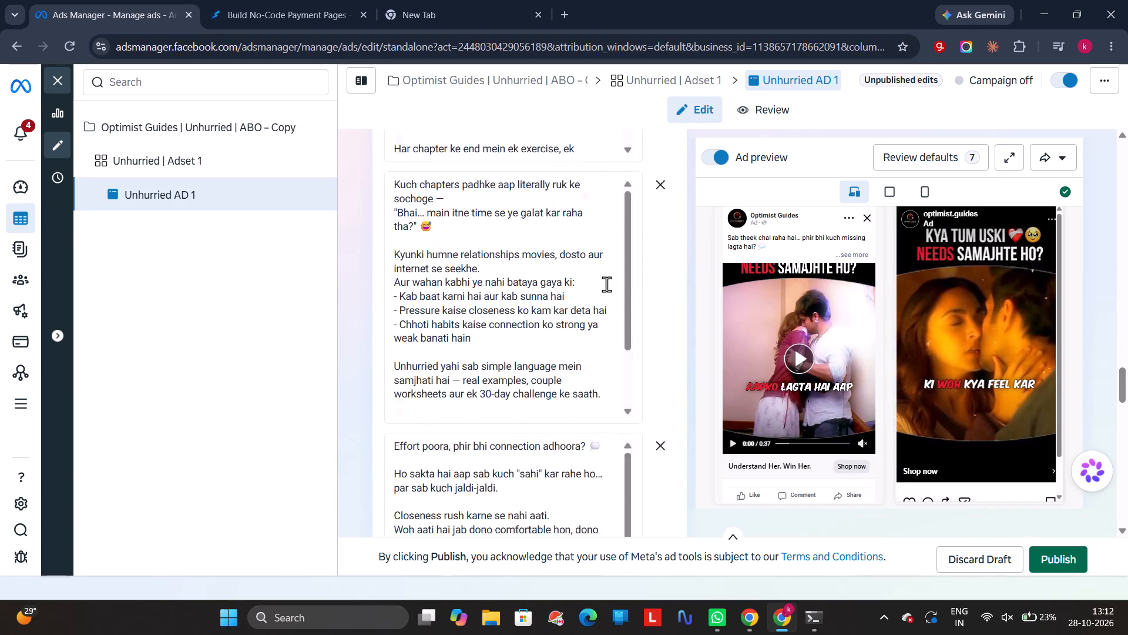
pyautogui.scroll(-7, 370, 299)
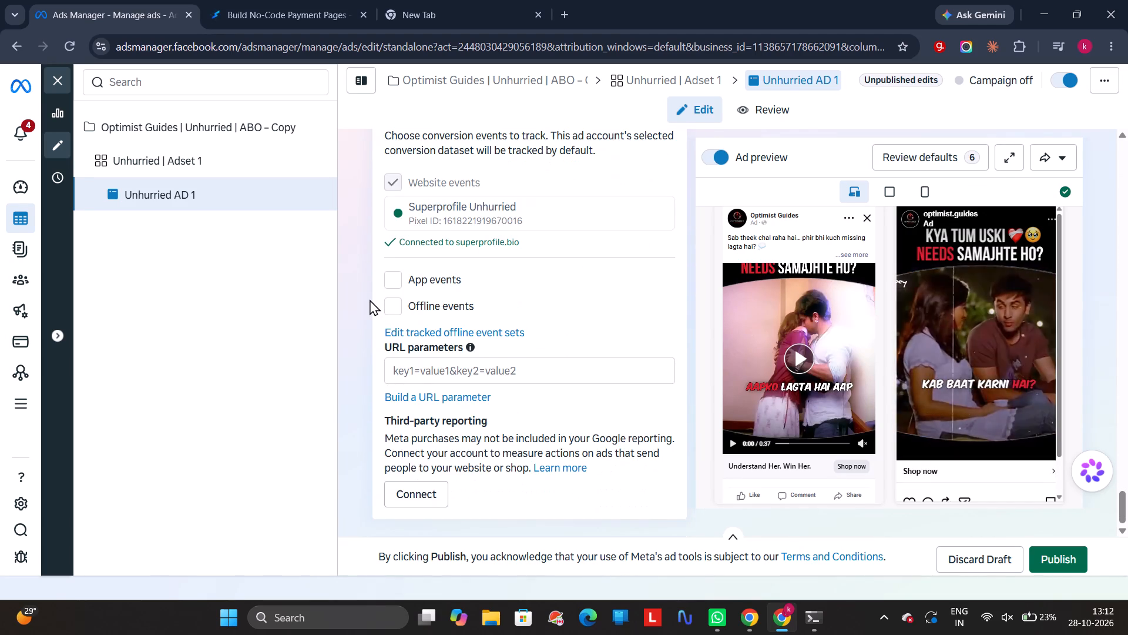
pyautogui.scroll(-2, 370, 299)
pyautogui.scroll(6, 370, 299)
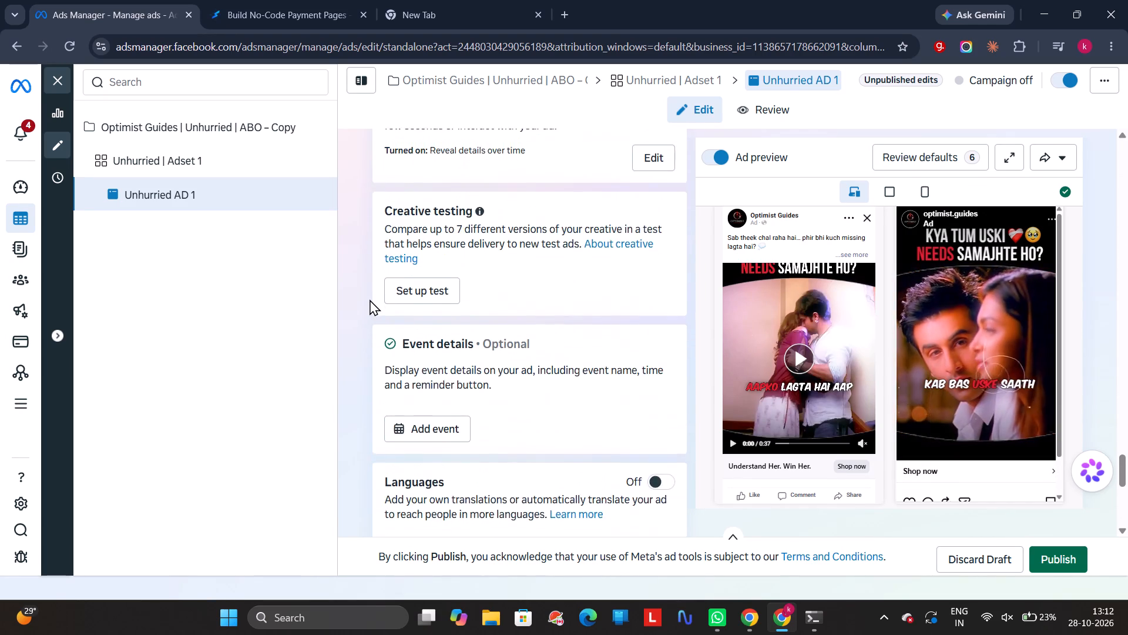
pyautogui.scroll(5, 370, 299)
pyautogui.hscroll(1, 370, 299)
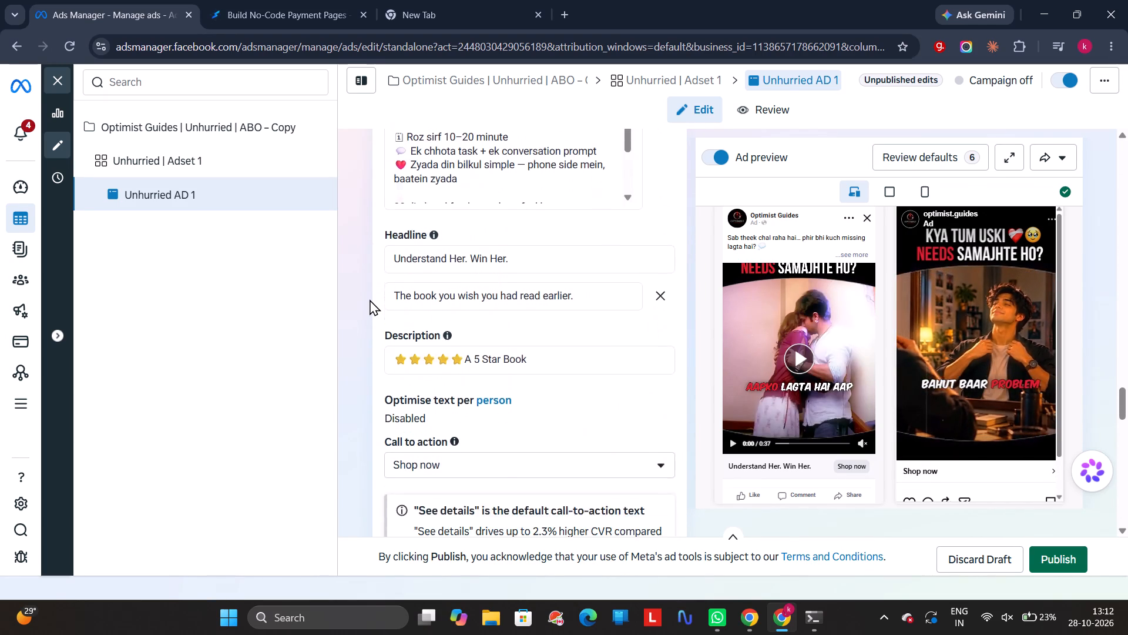
pyautogui.hscroll(1, 370, 299)
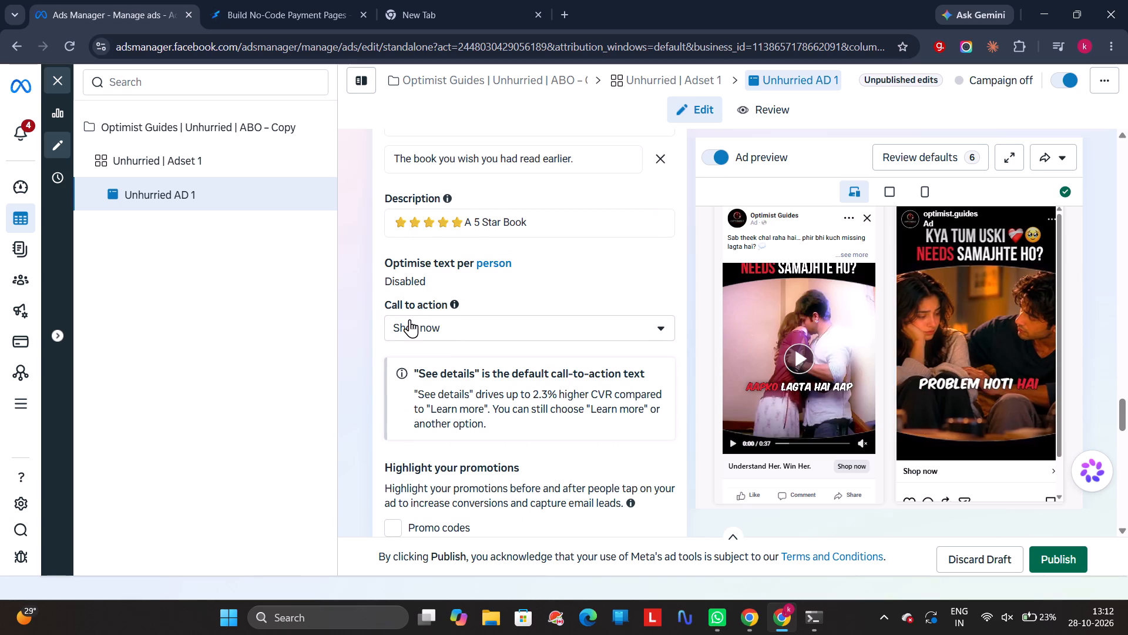
# Set the call to action of Unhurried AD 1 to "Order now".
pyautogui.click(409, 319)
pyautogui.scroll(-1, 481, 446)
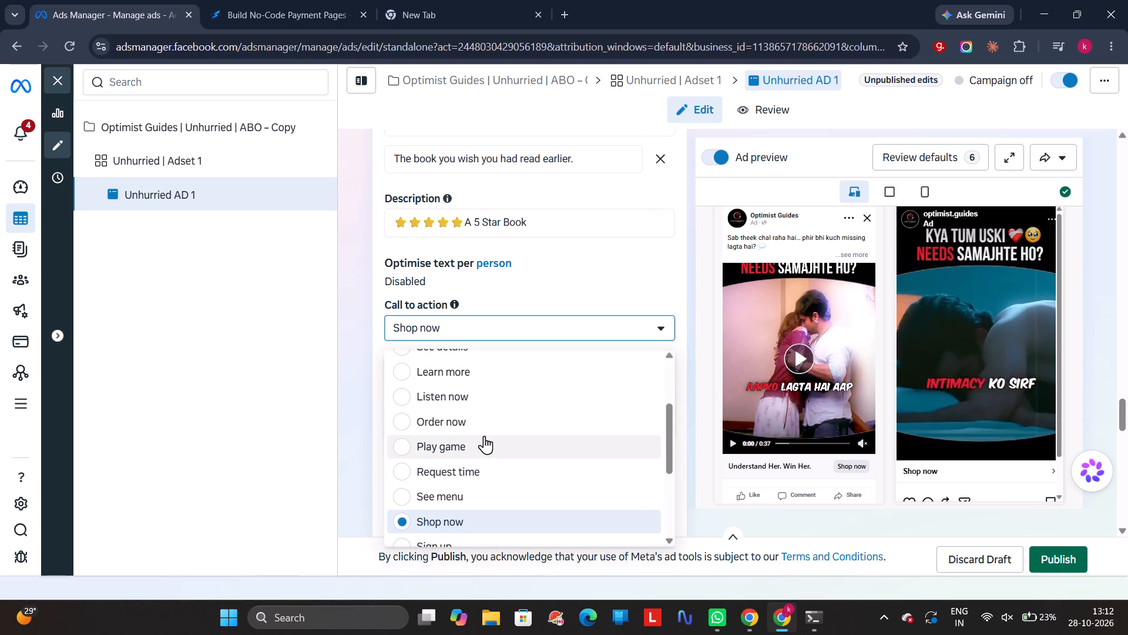
pyautogui.click(491, 419)
# Set the daily budget of Unhurried | Adset 1 in the ABO – Copy campaign to ₹500.
pyautogui.click(192, 151)
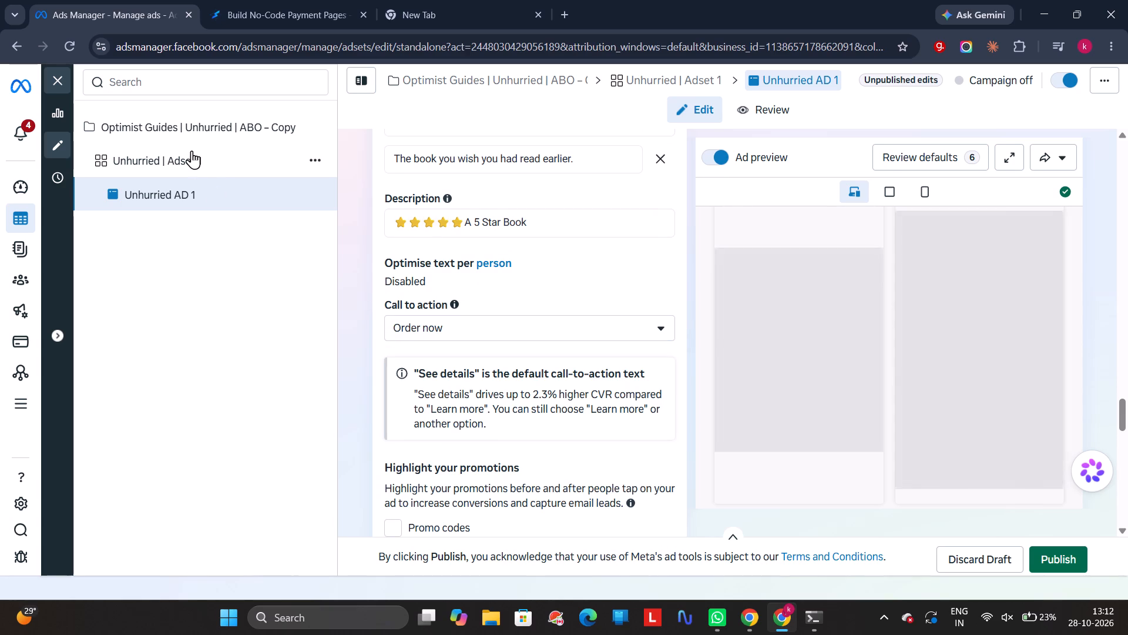
pyautogui.scroll(-5, 369, 295)
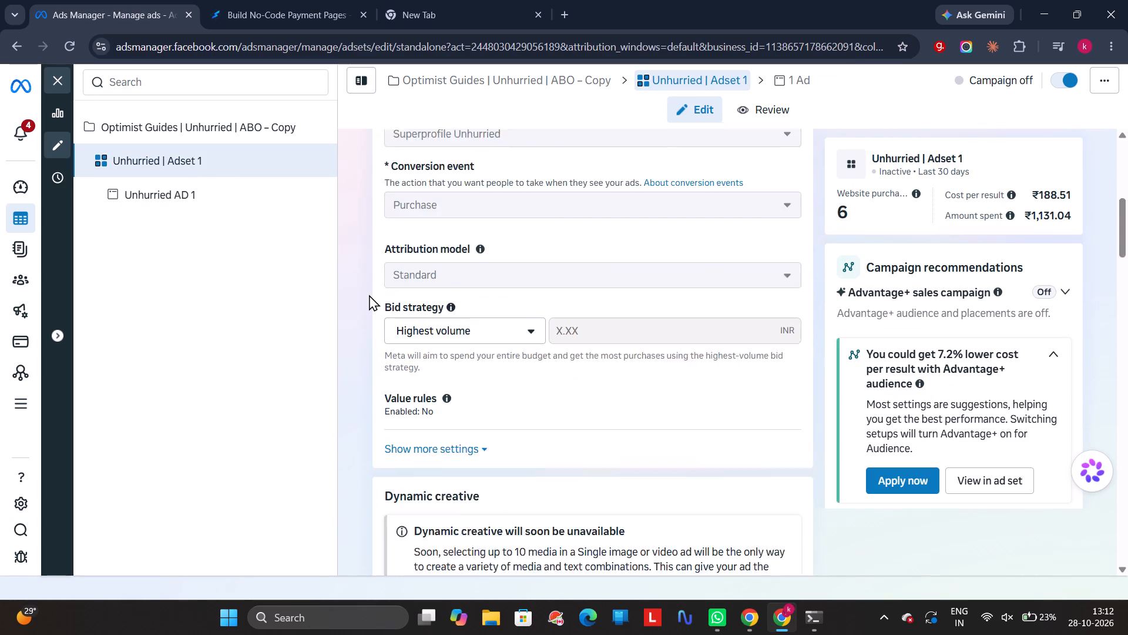
pyautogui.scroll(-5, 369, 295)
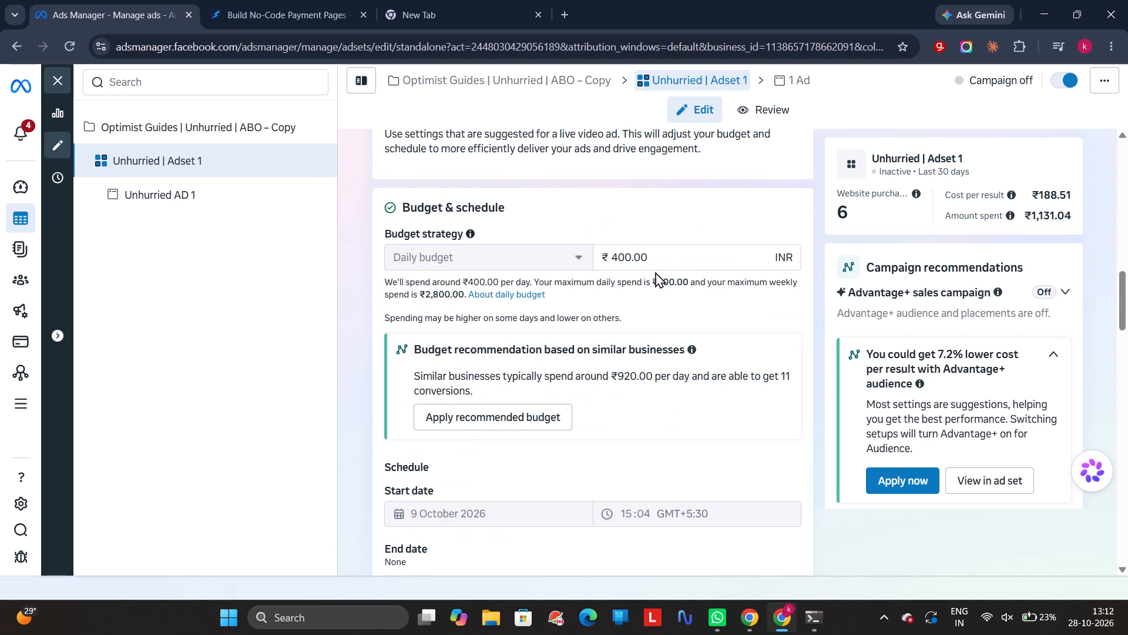
pyautogui.click(616, 263)
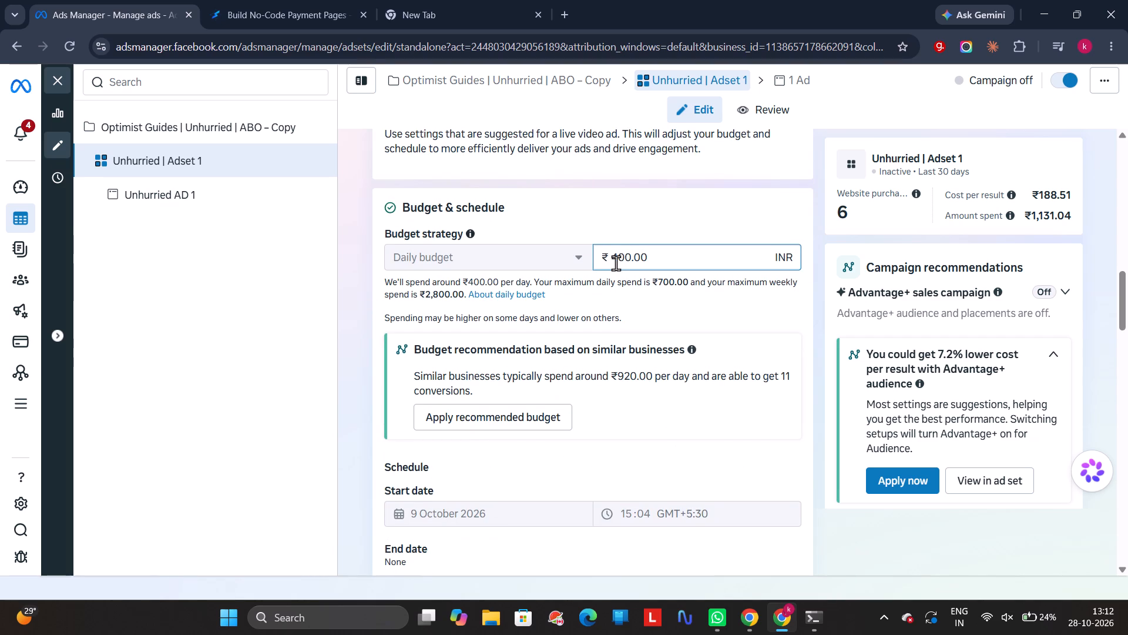
pyautogui.press('BackSpace')
pyautogui.press('5')
pyautogui.click(757, 306)
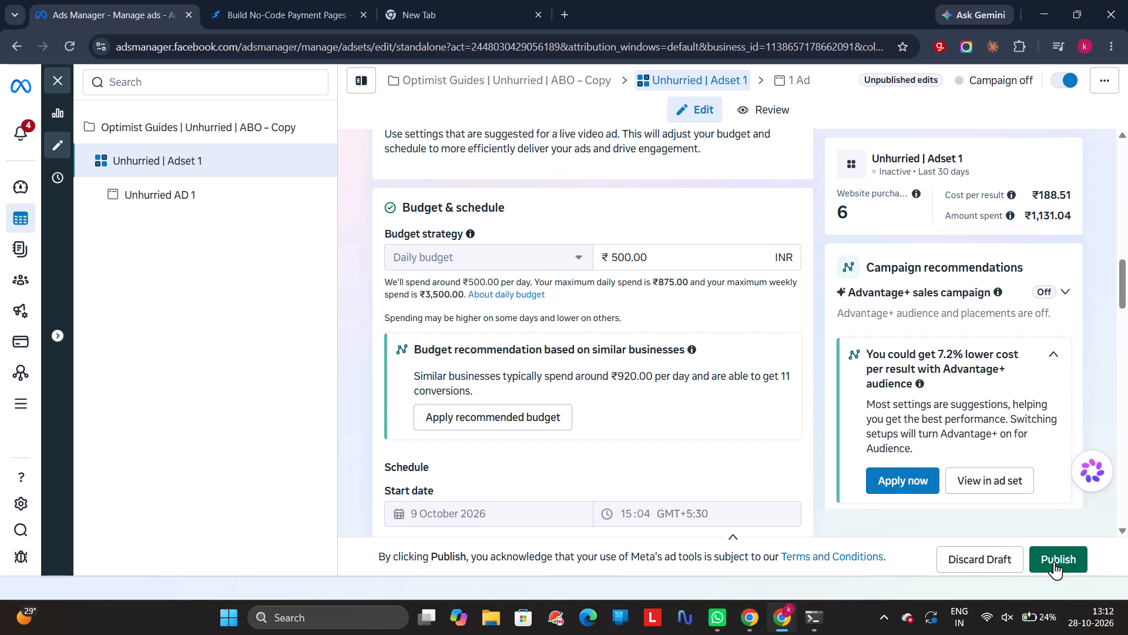
# Review Unhurried AD 1's settings once more, including identity, ad setup, destination, texts, call to action and tracking.
pyautogui.click(227, 196)
pyautogui.scroll(-4, 306, 225)
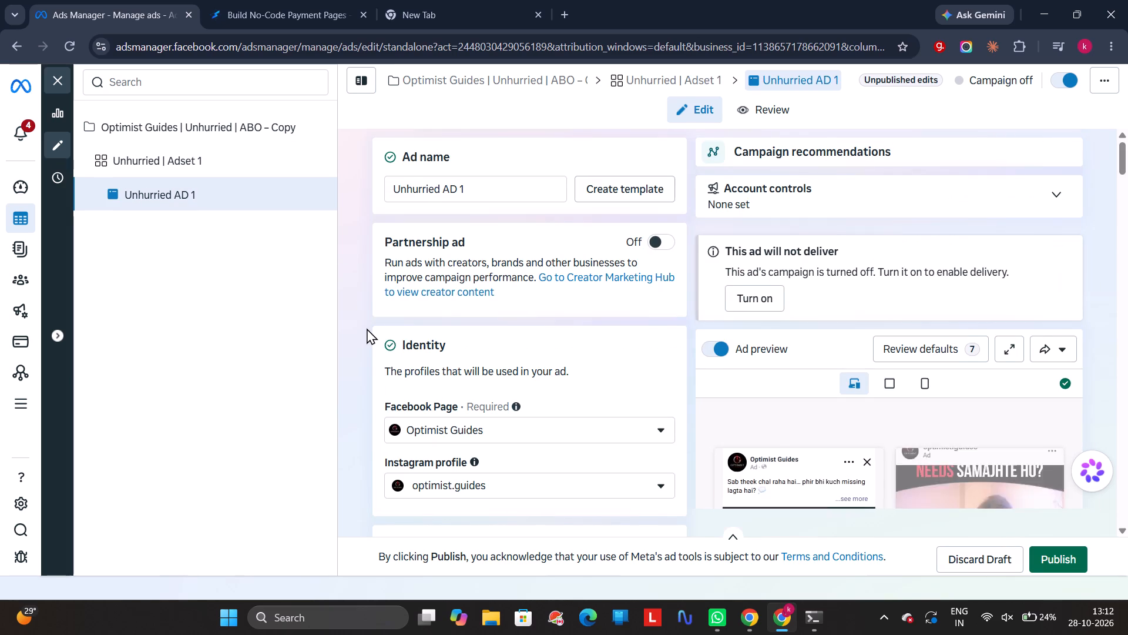
pyautogui.scroll(-19, 367, 328)
pyautogui.scroll(1, 367, 328)
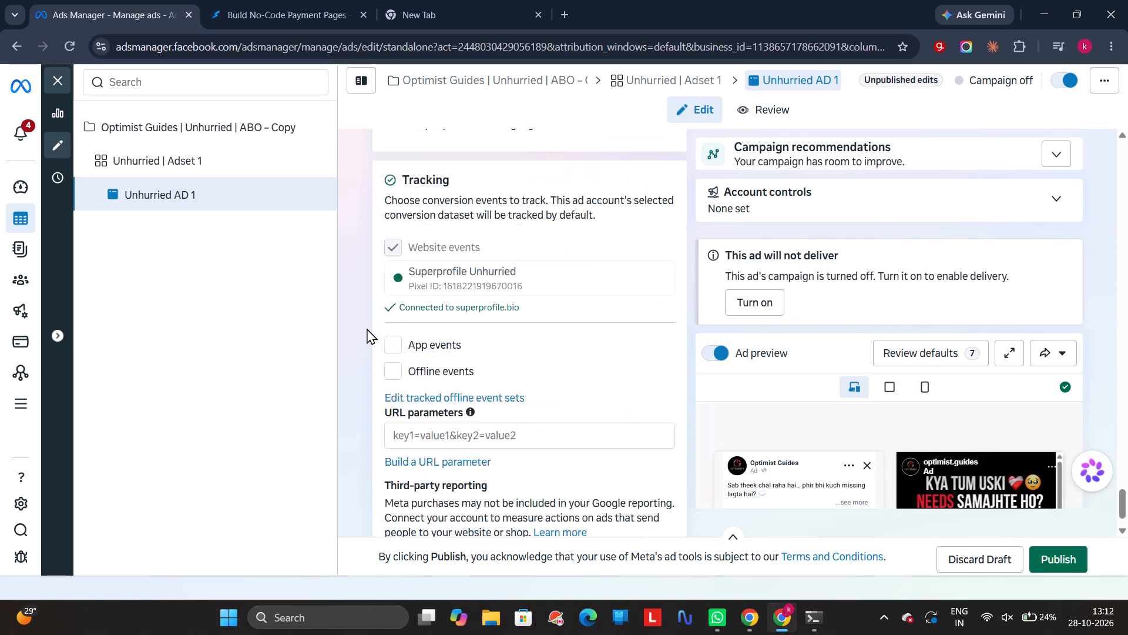
pyautogui.scroll(11, 367, 328)
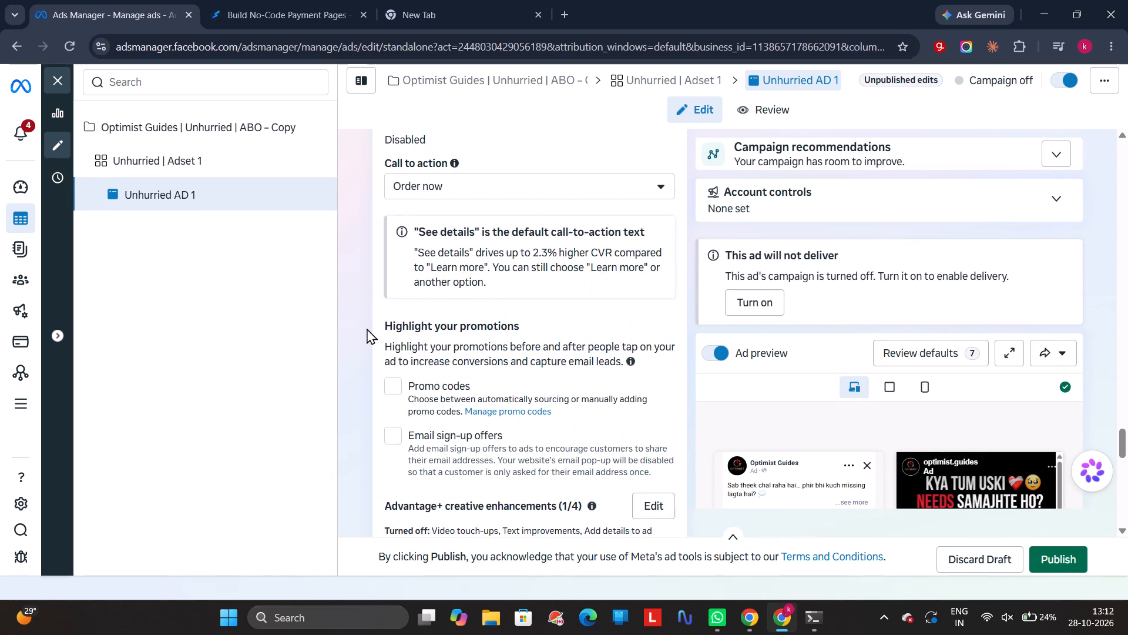
pyautogui.scroll(5, 367, 328)
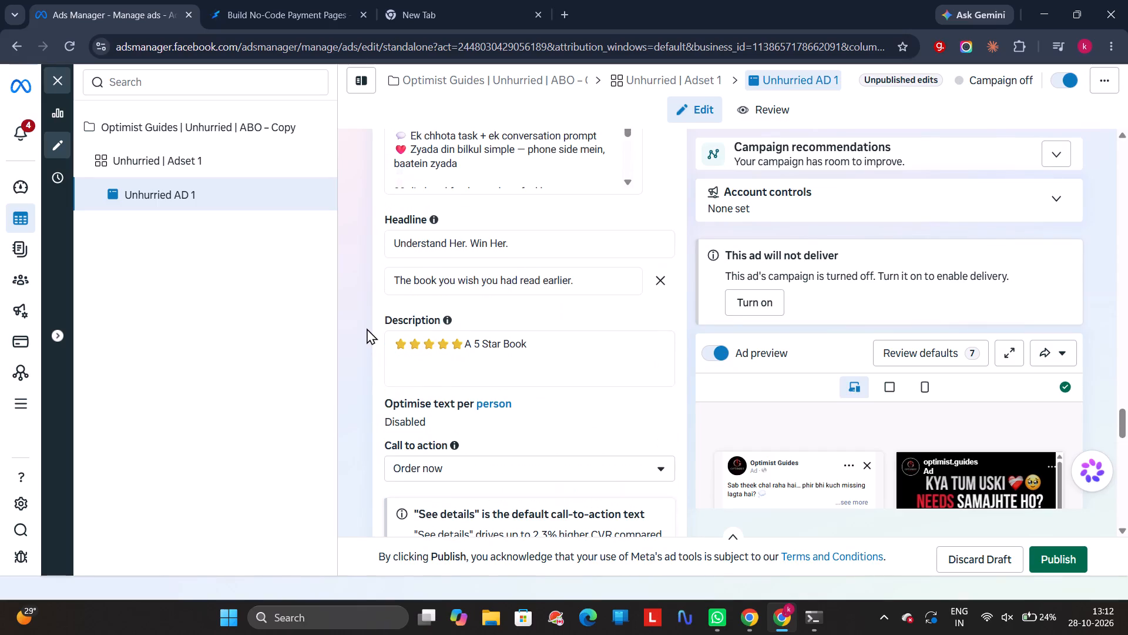
pyautogui.scroll(5, 367, 328)
pyautogui.scroll(-4, 367, 328)
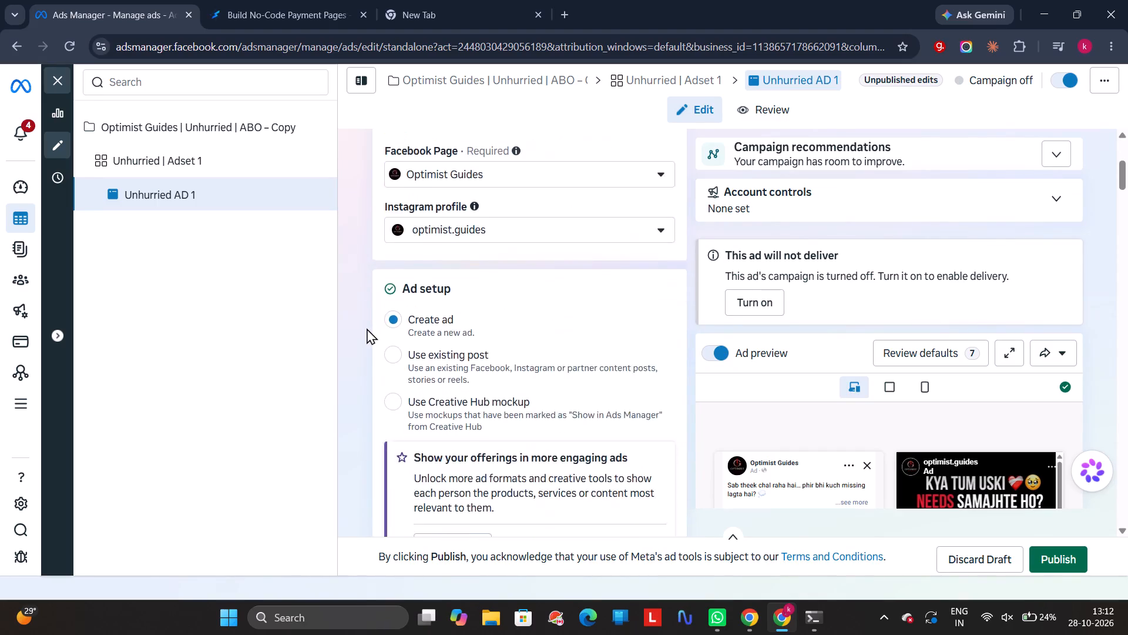
pyautogui.scroll(-8, 367, 328)
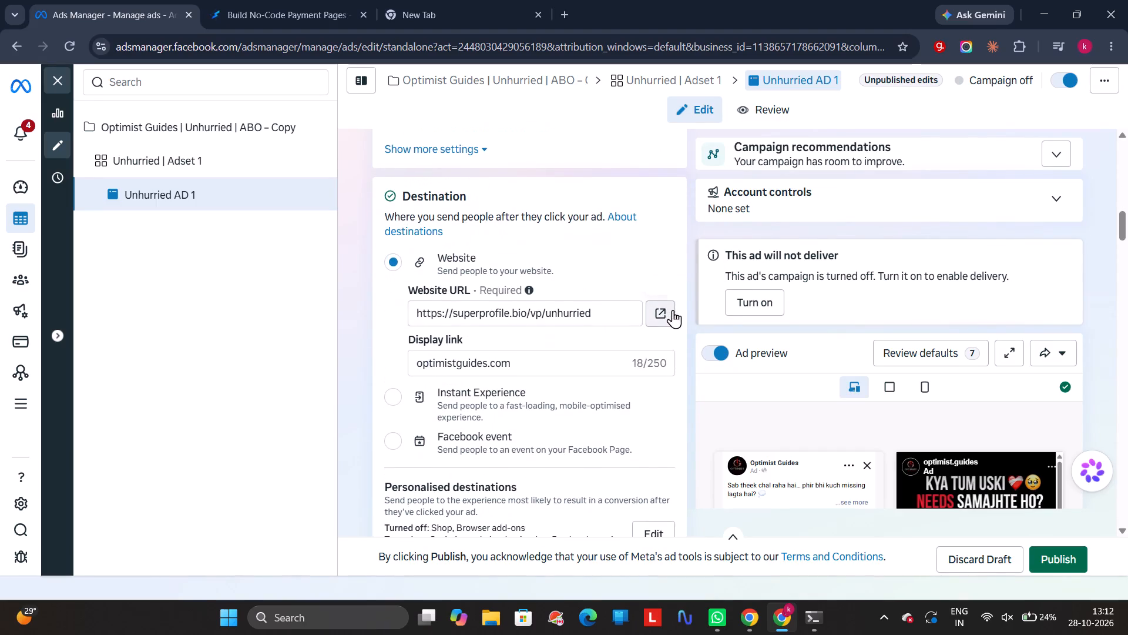
# Open the ad's website URL to check the Unhurried landing page and its price, and return to the ad editor.
pyautogui.click(673, 310)
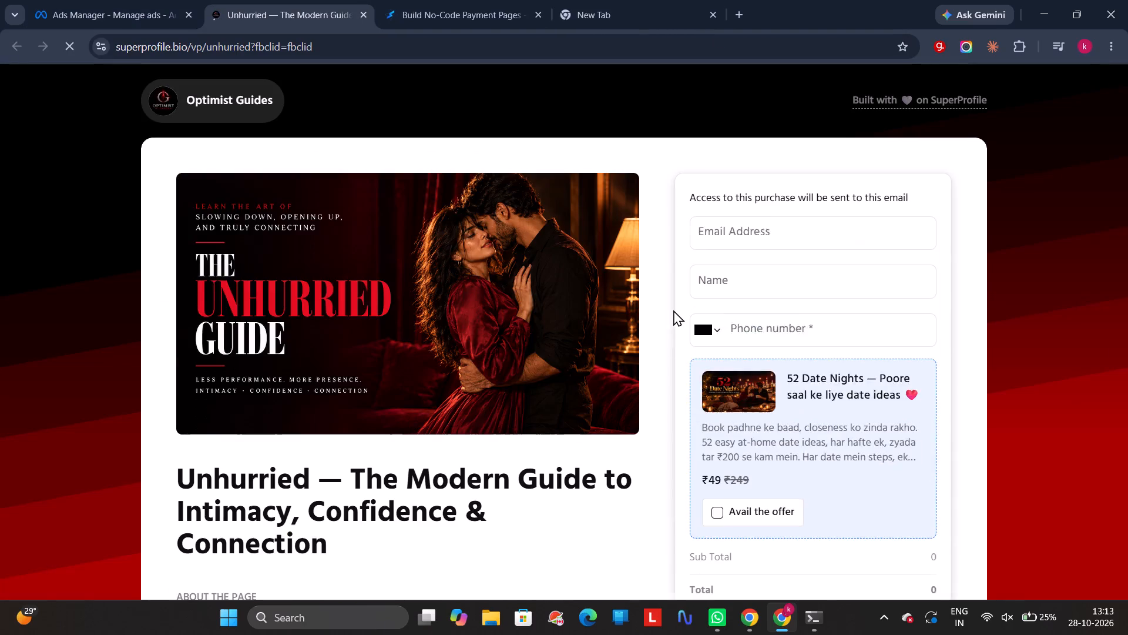
pyautogui.scroll(-6, 535, 315)
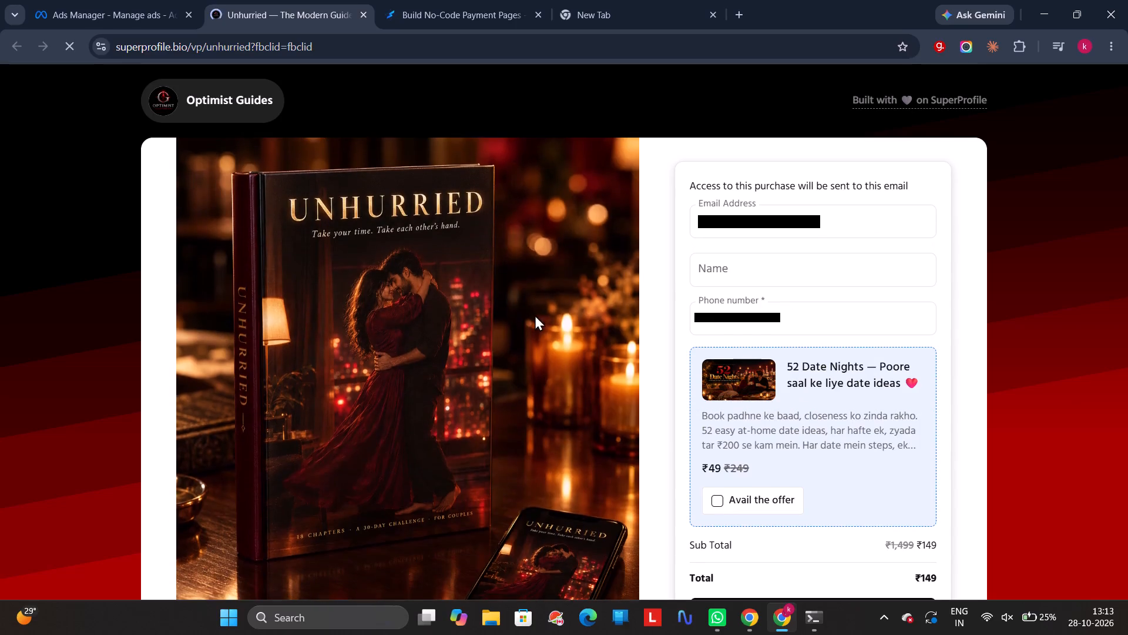
pyautogui.click(362, 12)
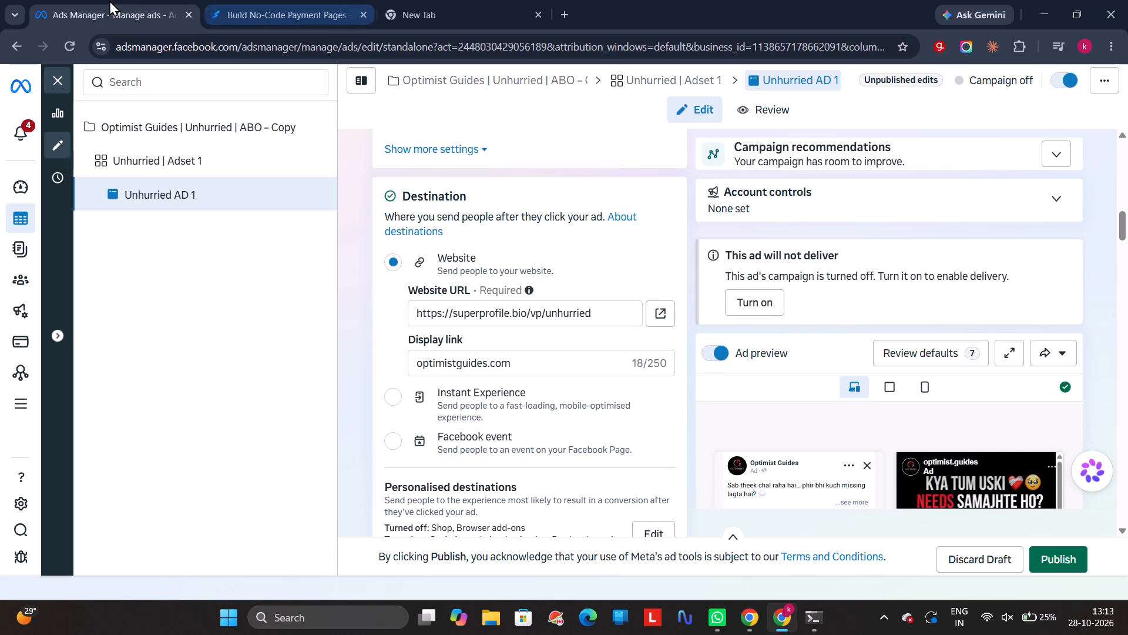
pyautogui.click(109, 0)
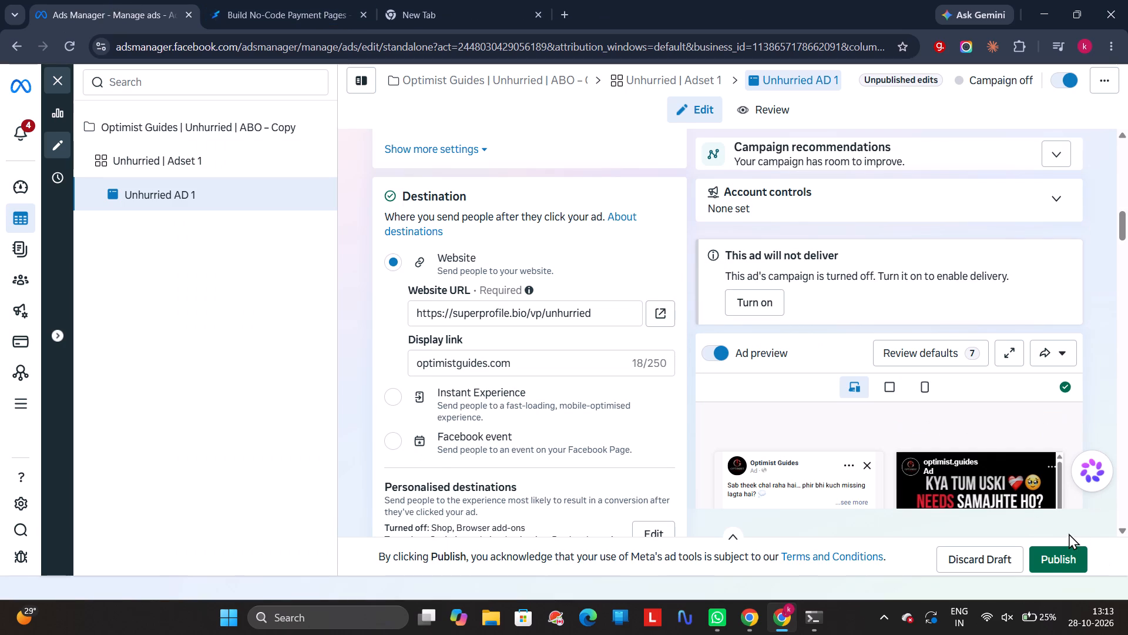
# Publish the edits to Unhurried AD 1.
pyautogui.click(1056, 553)
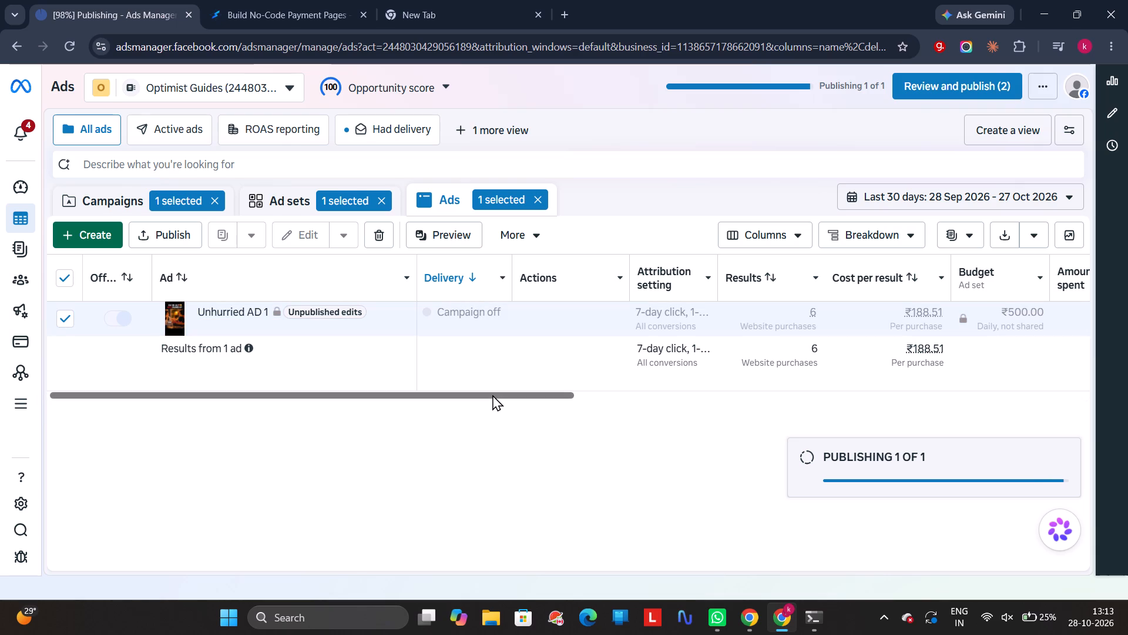
pyautogui.moveTo(492, 395); pyautogui.dragTo(353, 384)
pyautogui.click(532, 199)
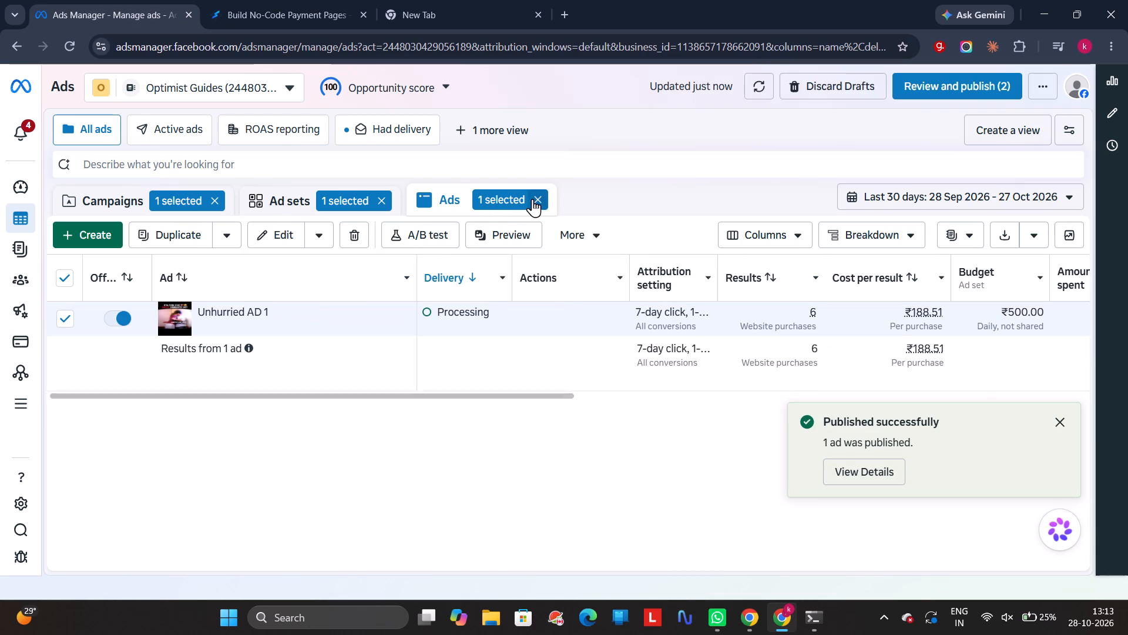
# Open Unhurried | Adset 1 for editing from the ad sets list and publish its pending edits.
pyautogui.click(379, 190)
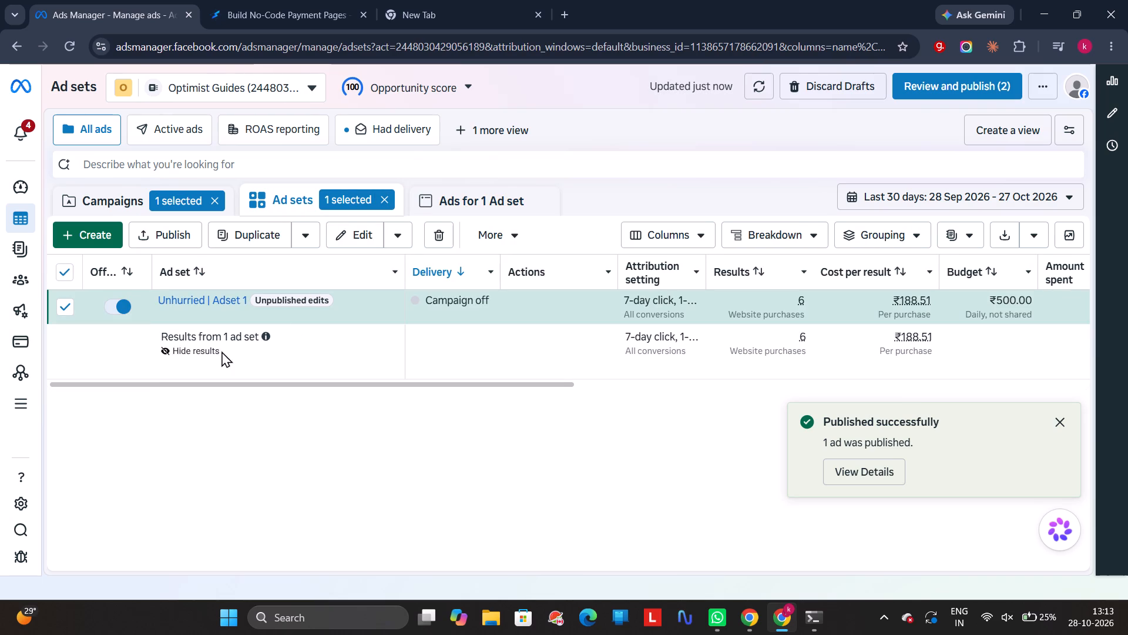
pyautogui.click(218, 321)
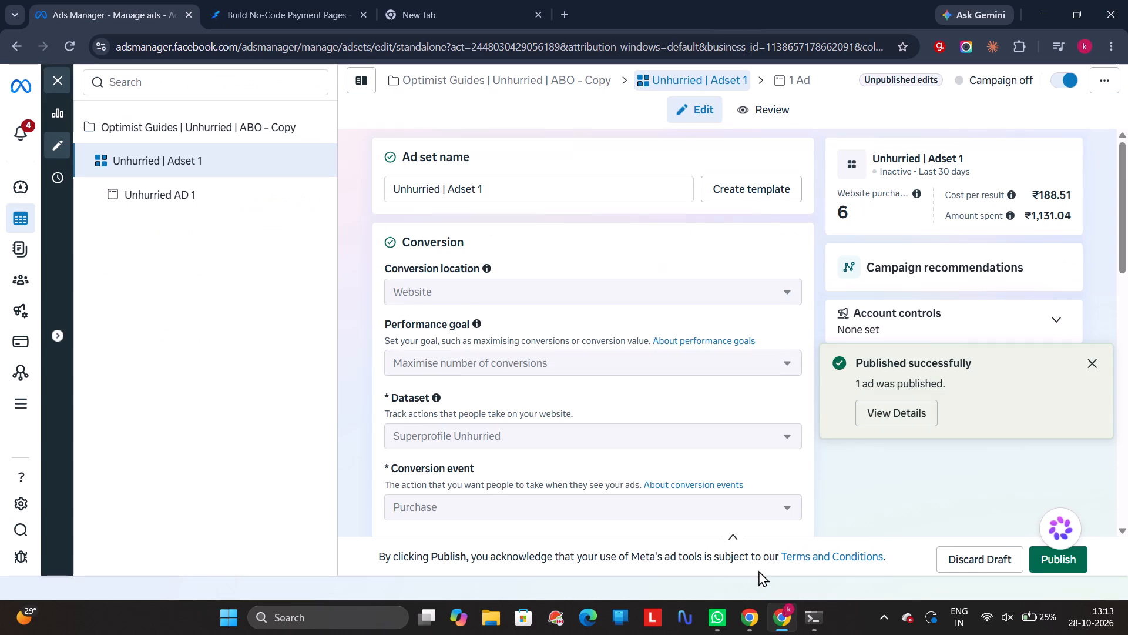
pyautogui.click(1072, 558)
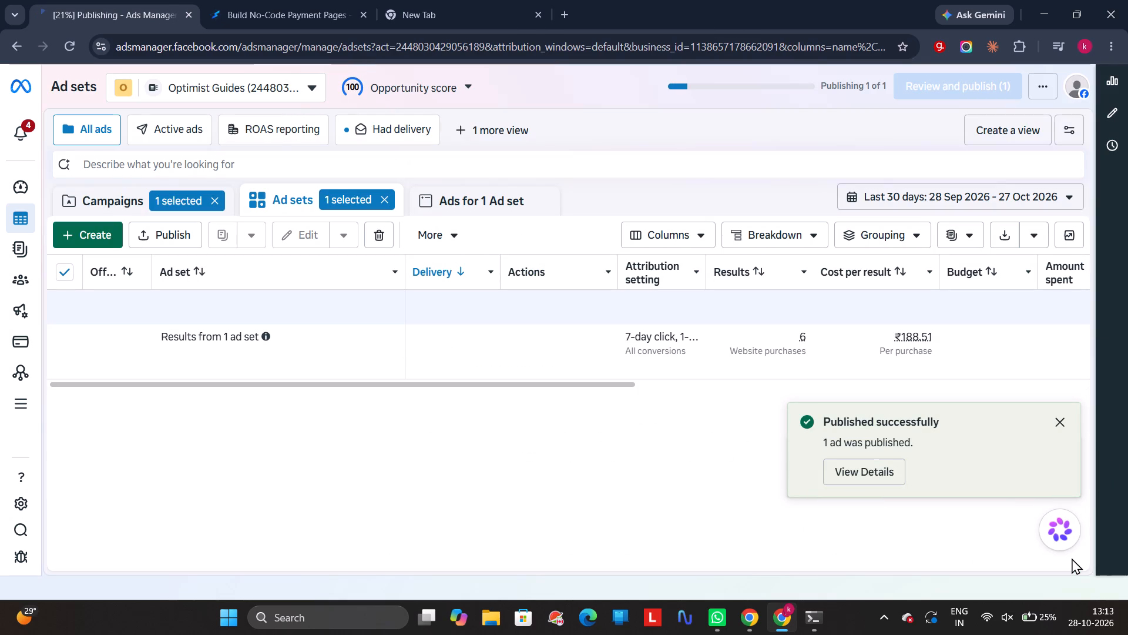
# Clear the ad set and campaign selections and turn on the campaign "Optimist Guides | Unhurried | ABO – Copy".
pyautogui.click(387, 196)
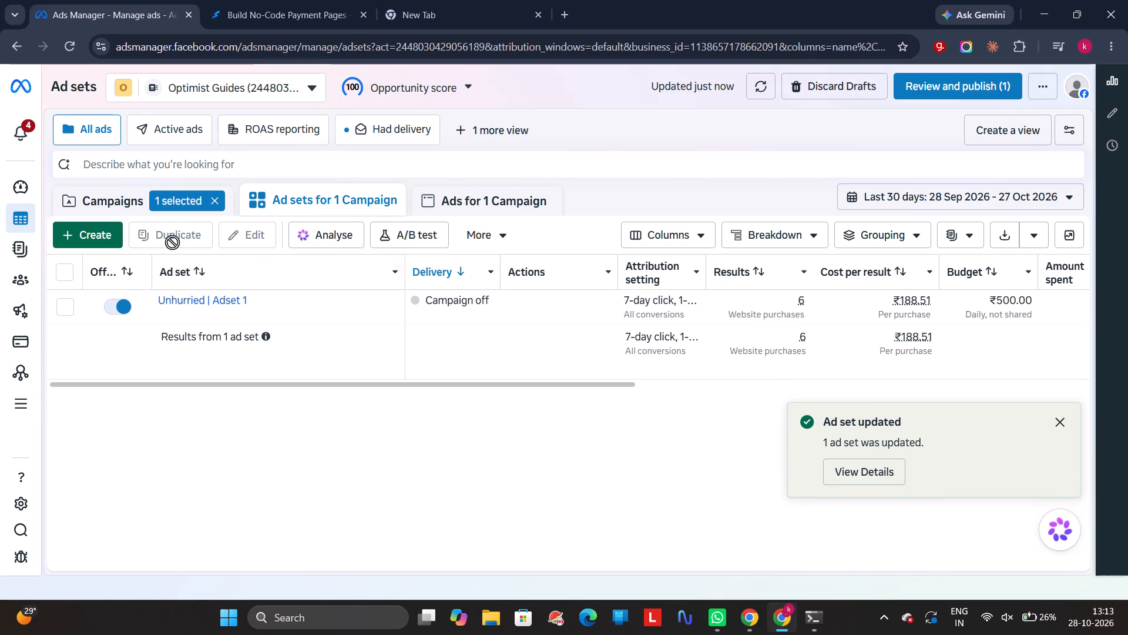
pyautogui.click(222, 200)
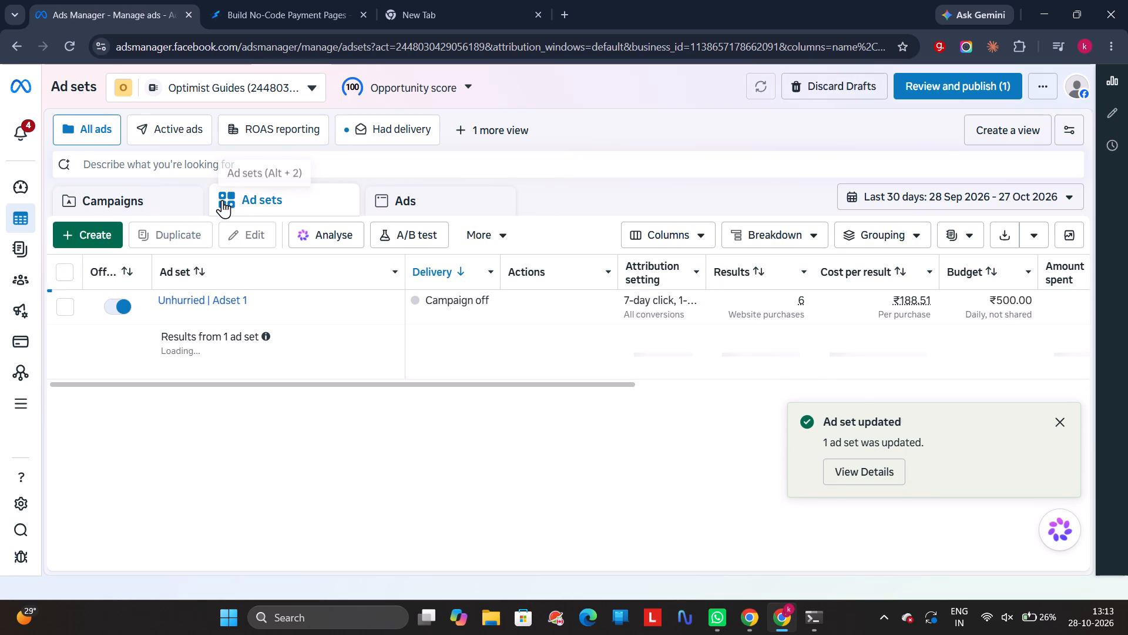
pyautogui.click(161, 212)
pyautogui.click(113, 342)
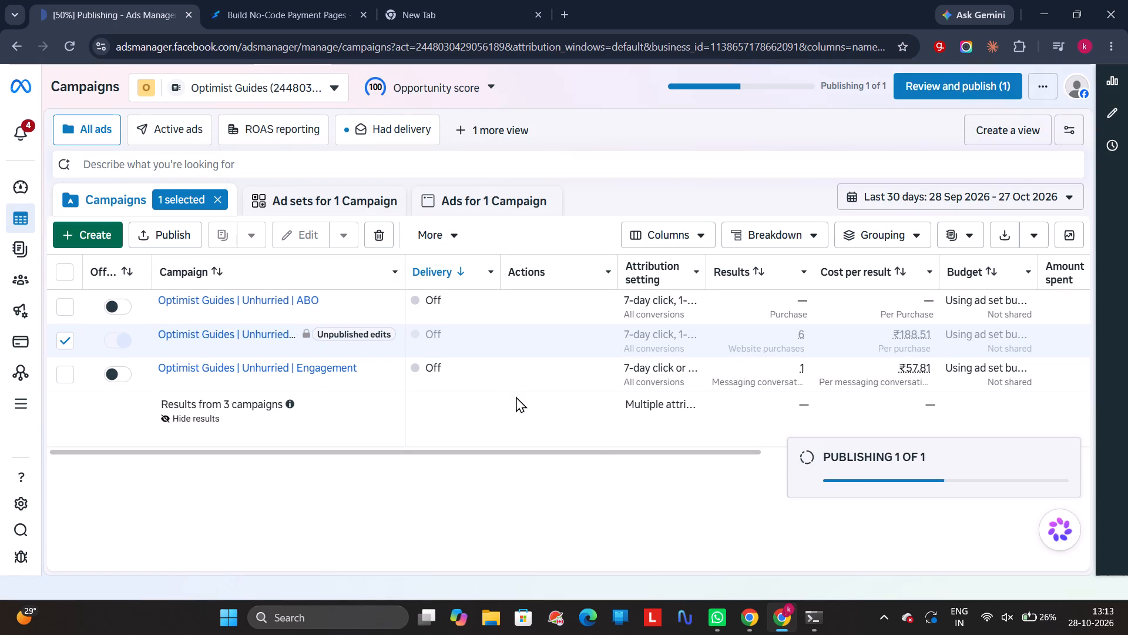
pyautogui.moveTo(78, 448); pyautogui.dragTo(716, 530)
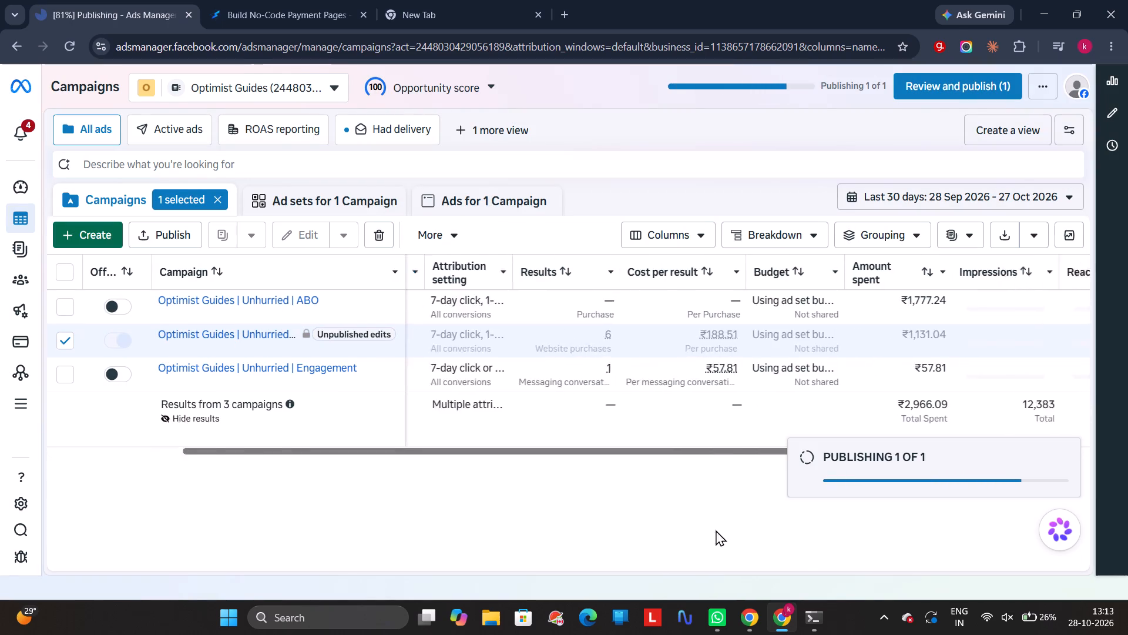
pyautogui.moveTo(716, 530); pyautogui.dragTo(132, 460)
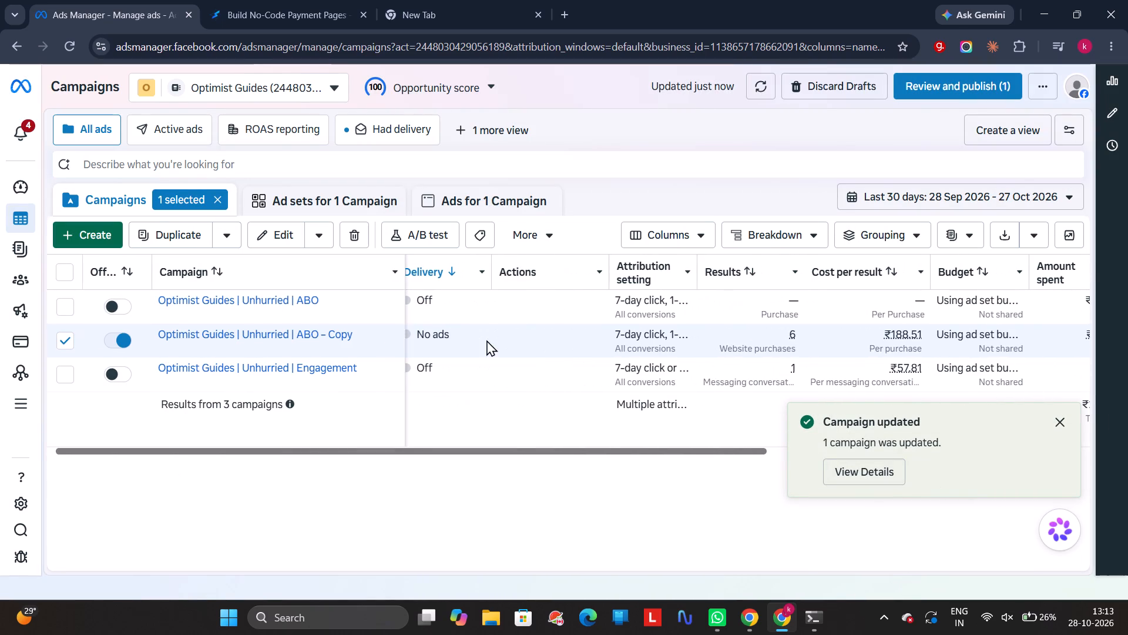
pyautogui.click(1066, 422)
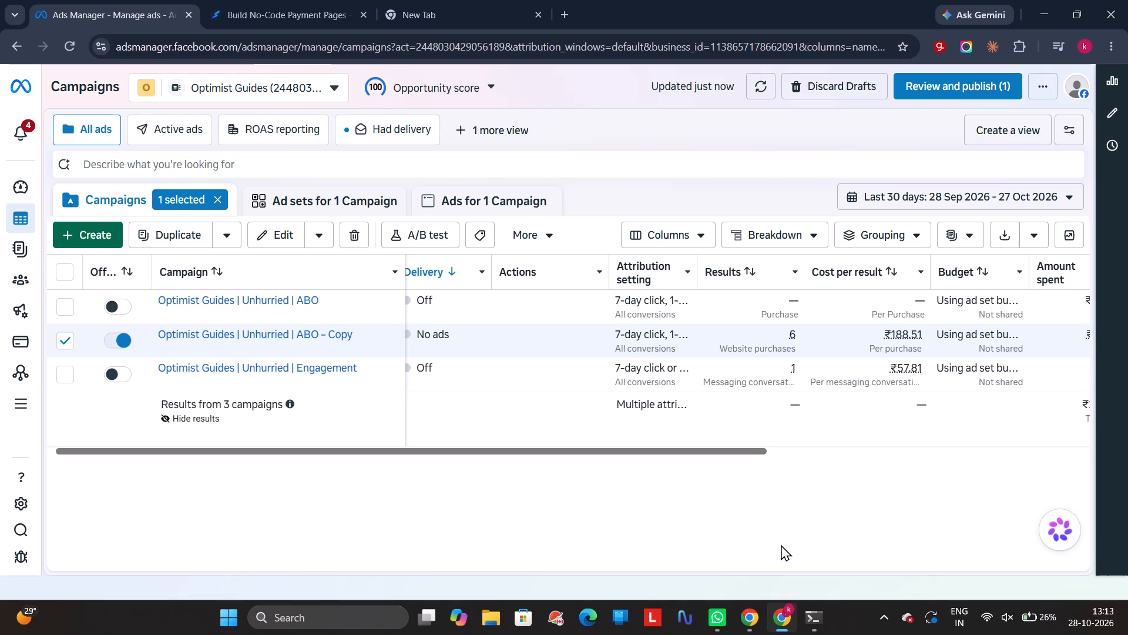
# Check the delivery status of the ABO – Copy campaign and its ad, and return to the campaigns list with nothing selected.
pyautogui.scroll(-4, 781, 544)
pyautogui.scroll(4, 781, 544)
pyautogui.hscroll(4, 616, 400)
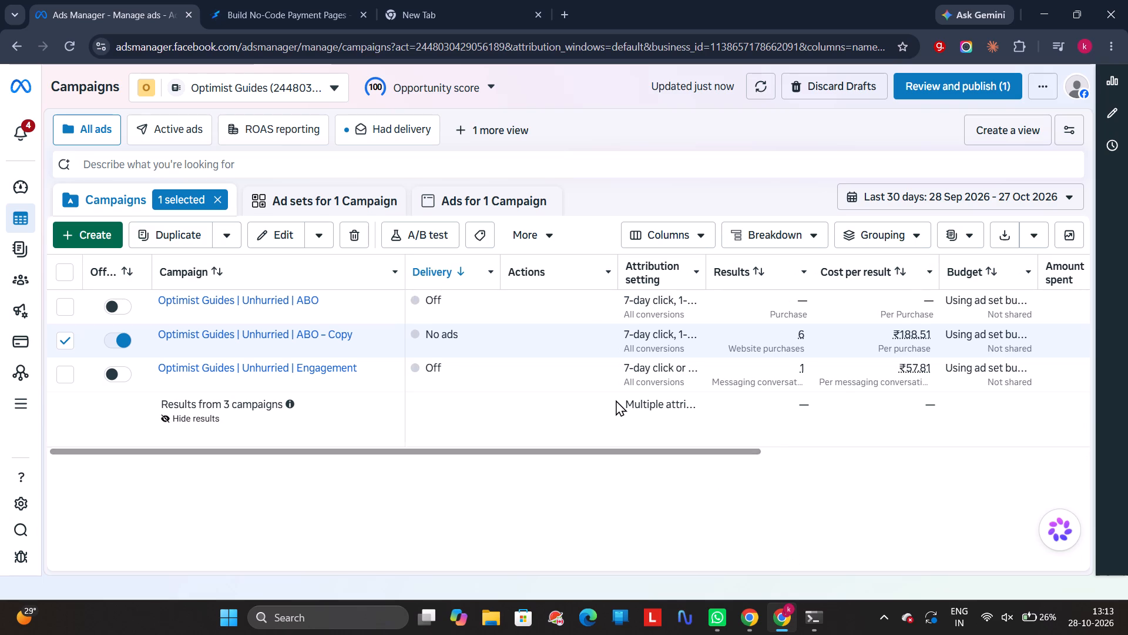
pyautogui.click(238, 333)
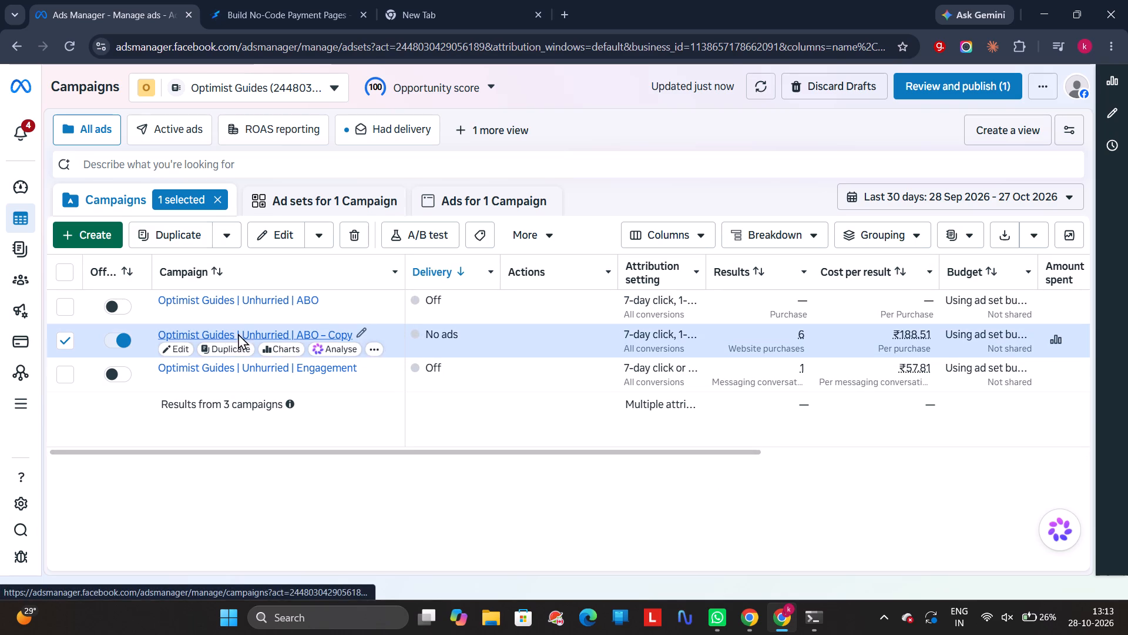
pyautogui.click(217, 304)
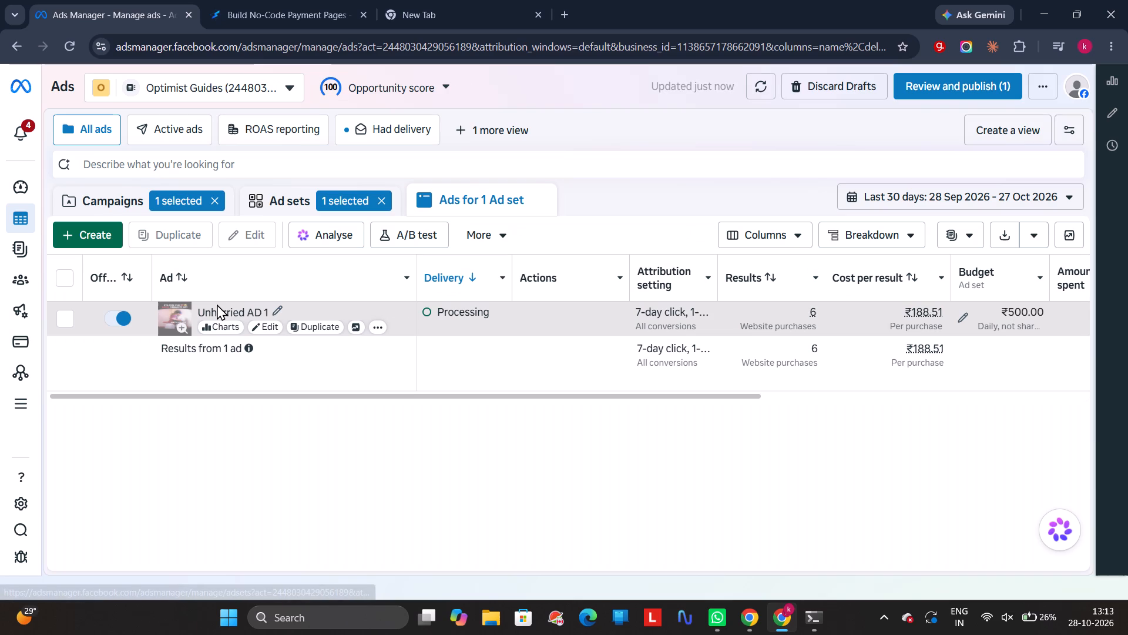
pyautogui.click(374, 207)
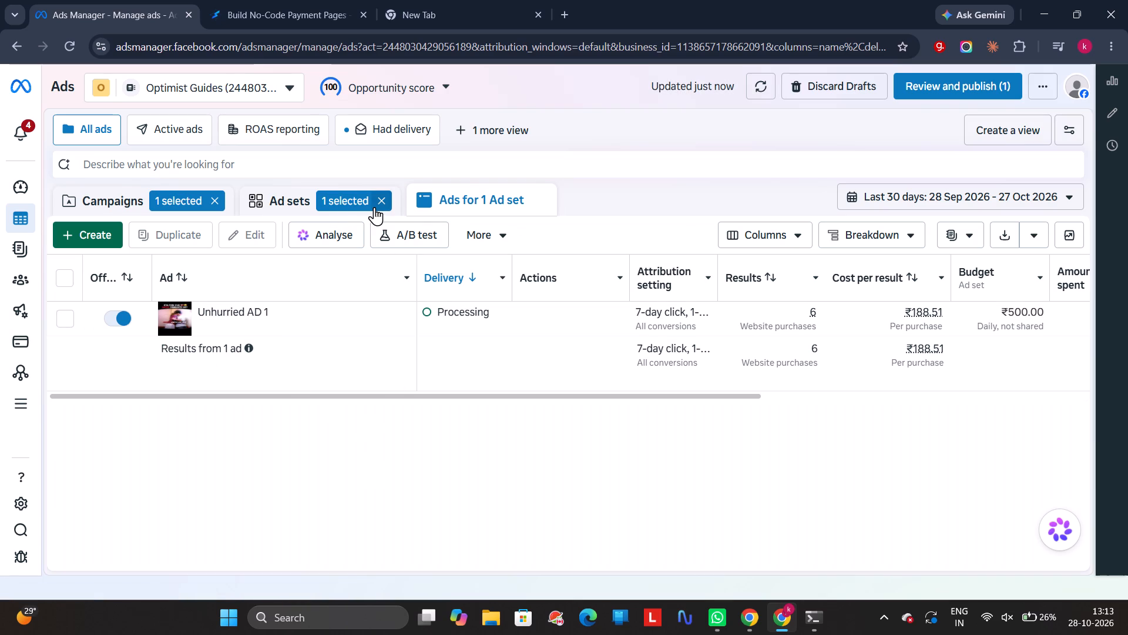
pyautogui.click(226, 203)
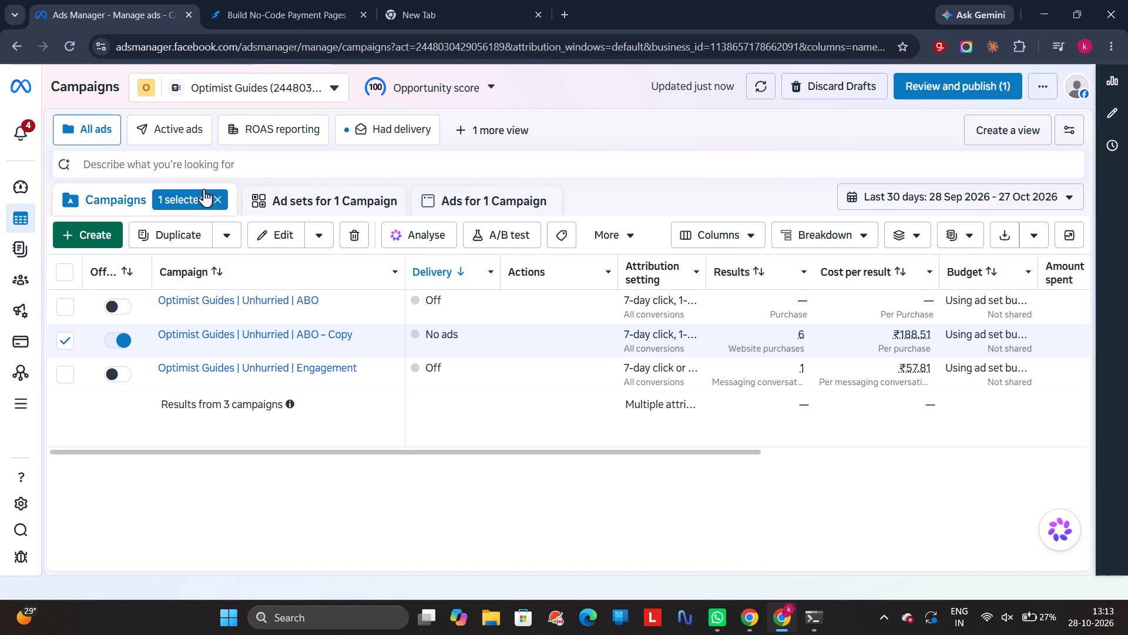
pyautogui.click(216, 194)
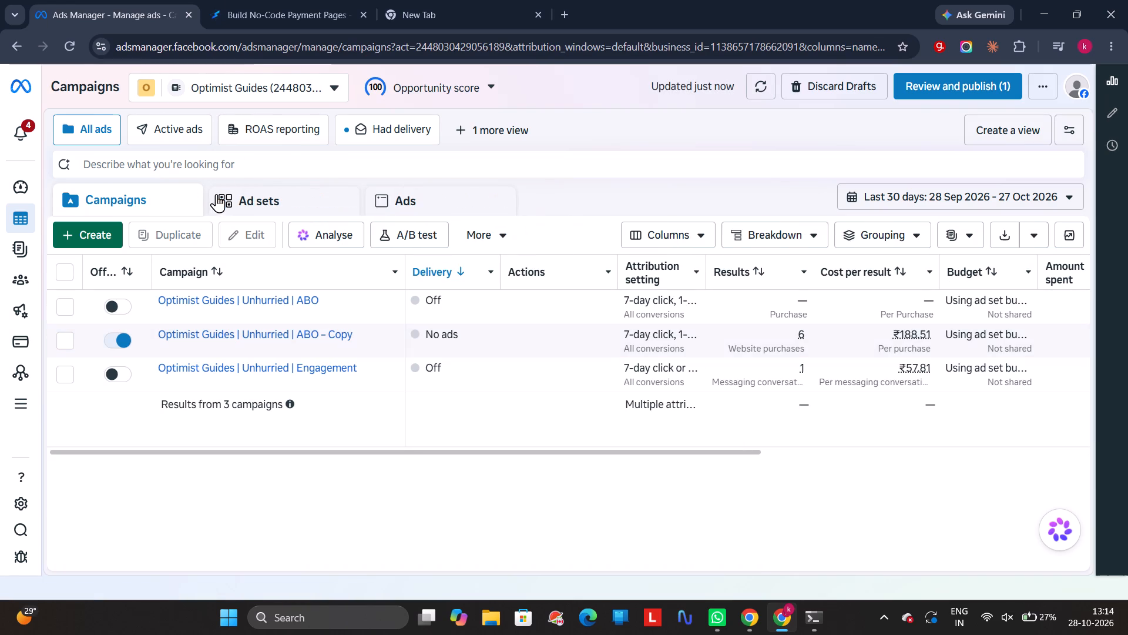
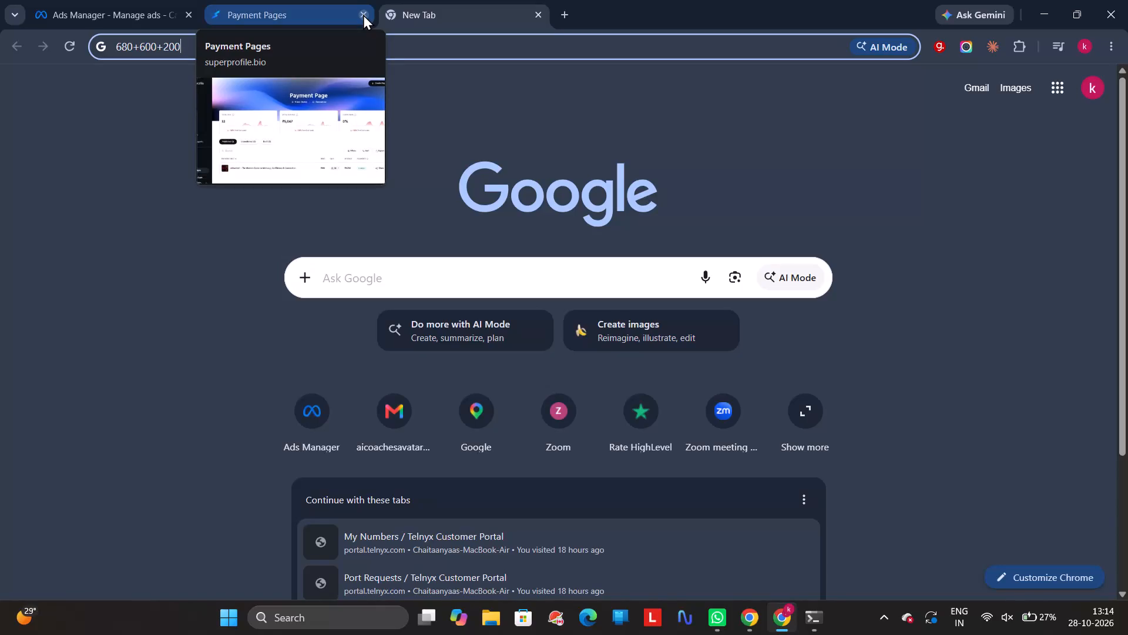
# Close the Payment Pages tab and clear the calculation entered in the new tab, returning to the Ads Manager campaigns list.
pyautogui.click(363, 14)
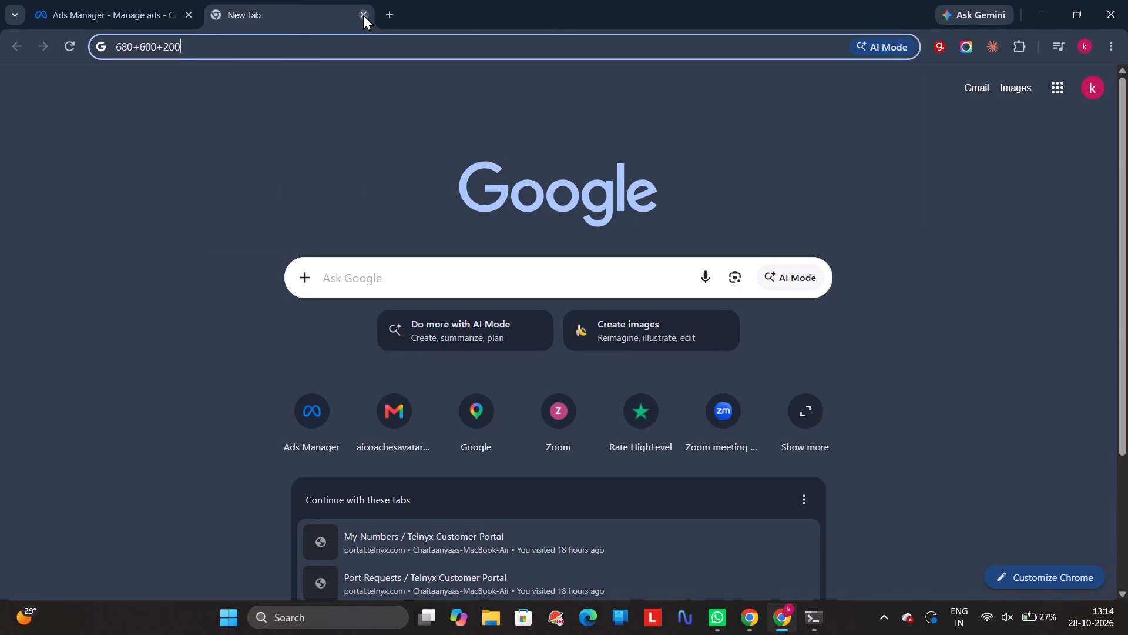
pyautogui.tripleClick(241, 40)
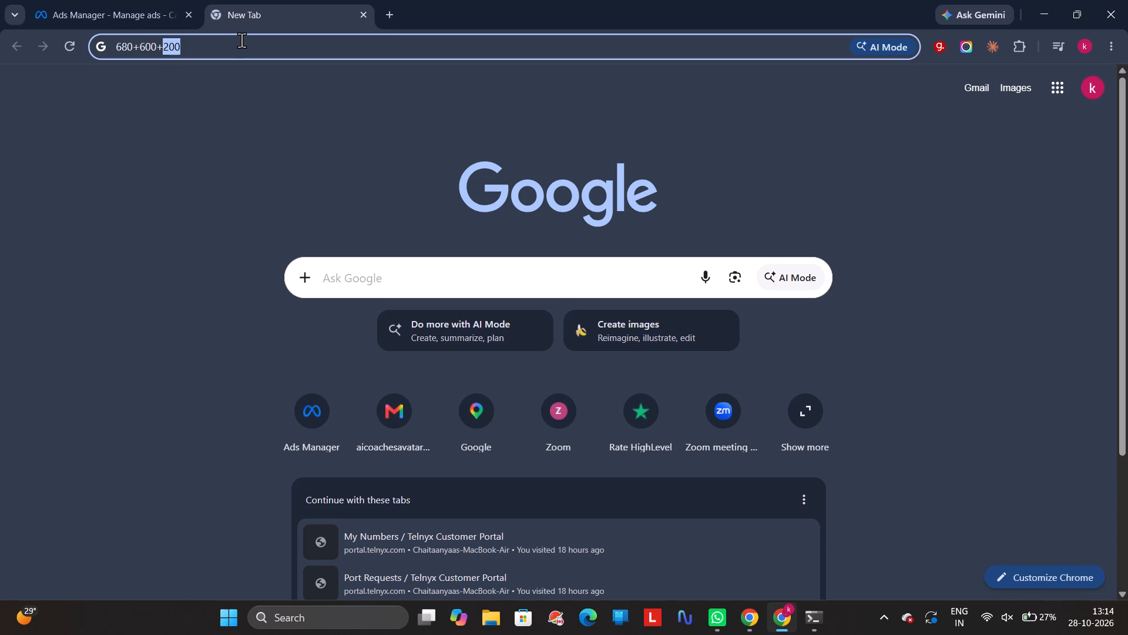
pyautogui.press('BackSpace')
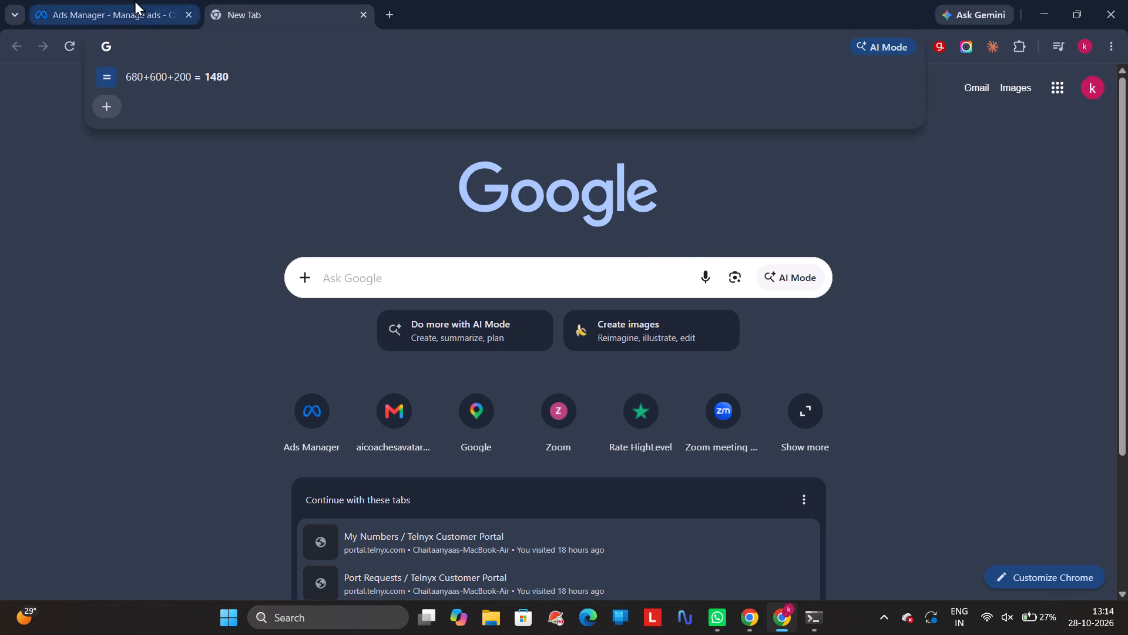
pyautogui.click(135, 0)
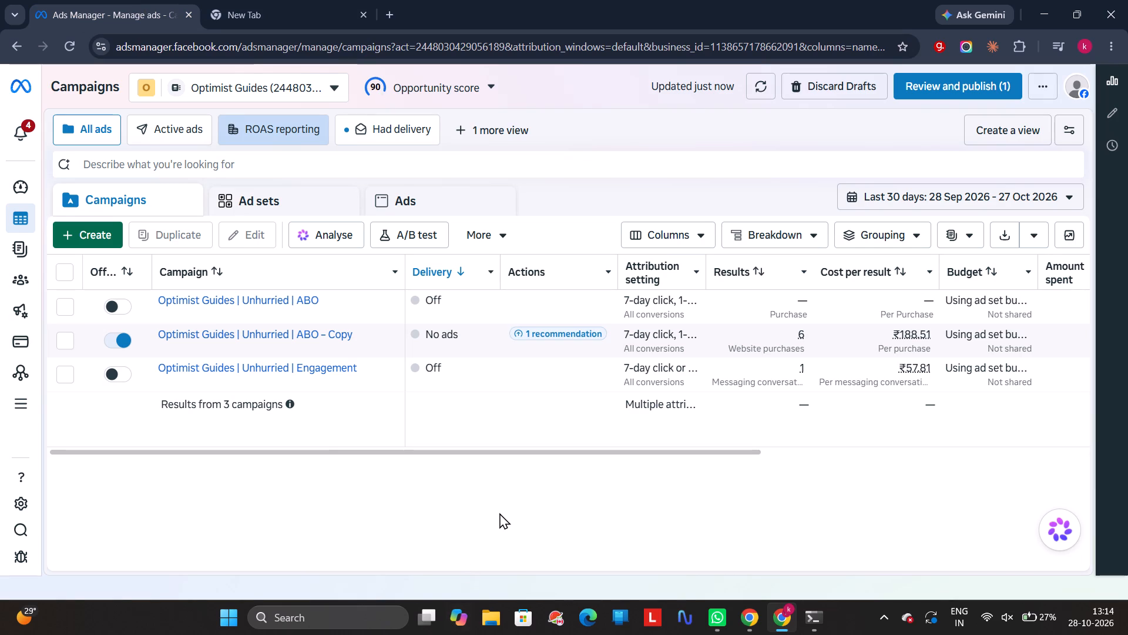
pyautogui.click(499, 513)
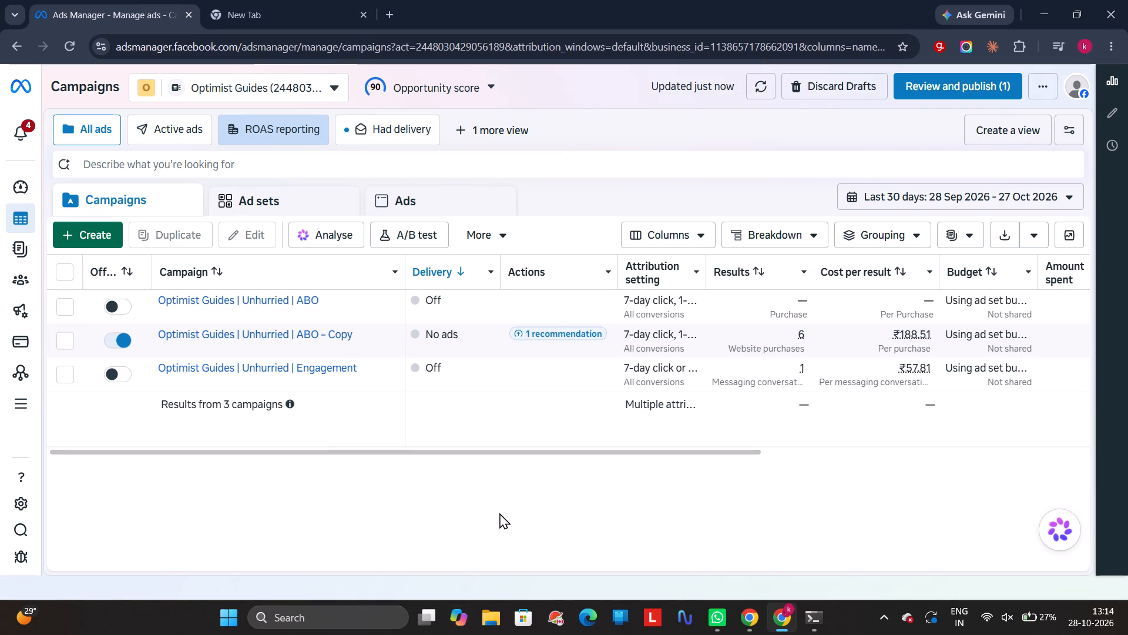